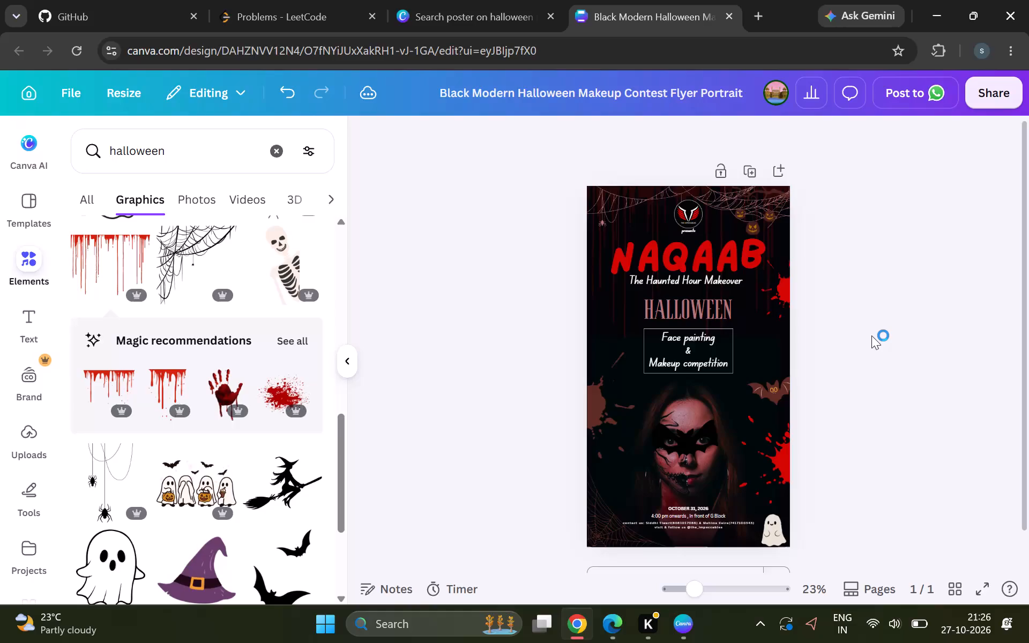
Add the black three-bat graphic from the halloween results to the poster, placing it over the left edge beside the HALLOWEEN heading.
left_click(871, 335)
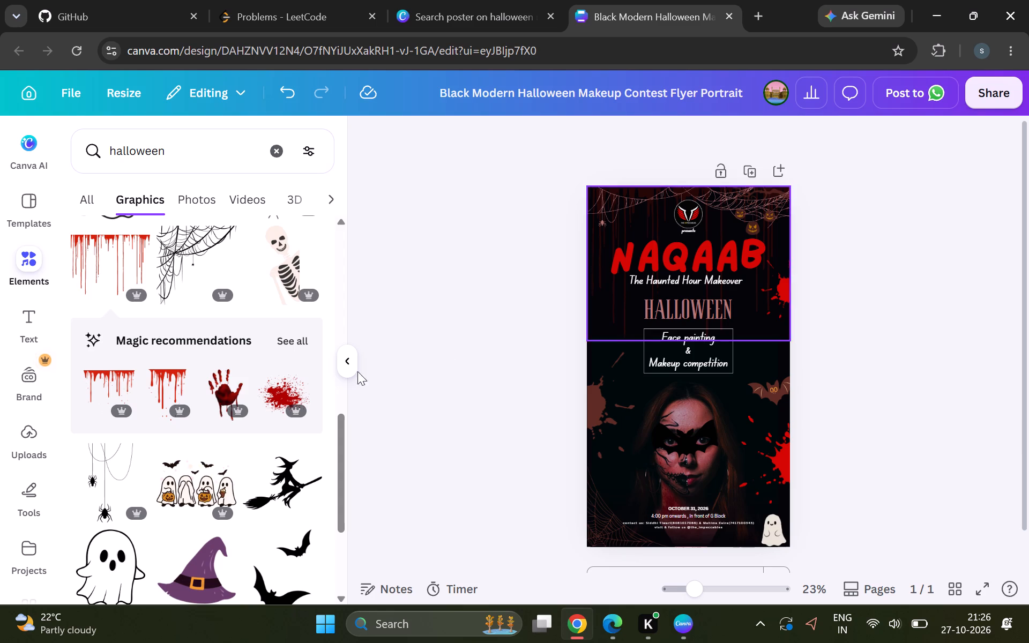
scroll(287, 425, "down", 2)
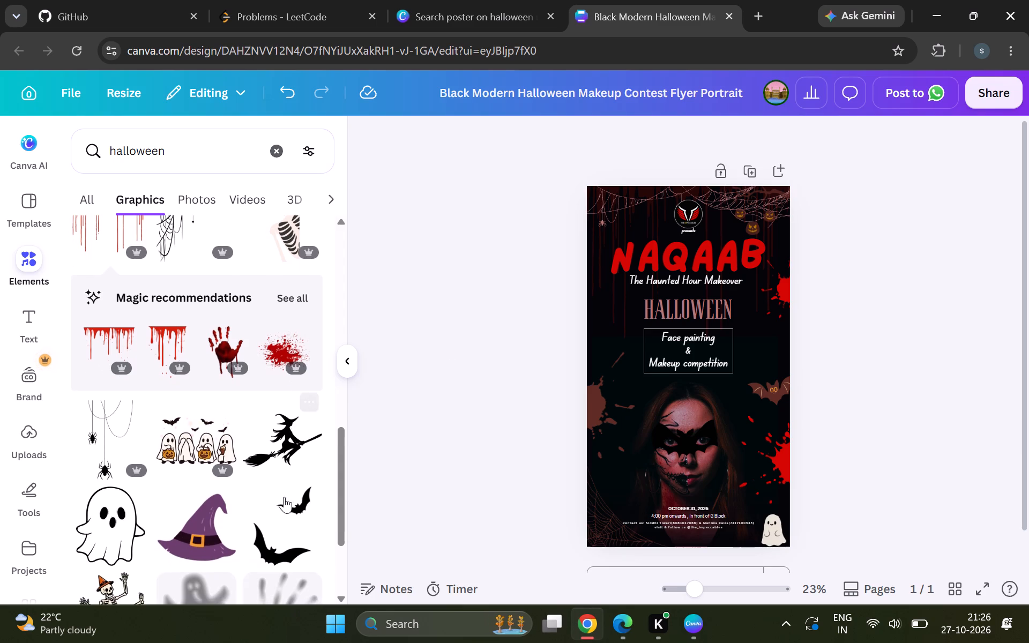
scroll(276, 544, "down", 1)
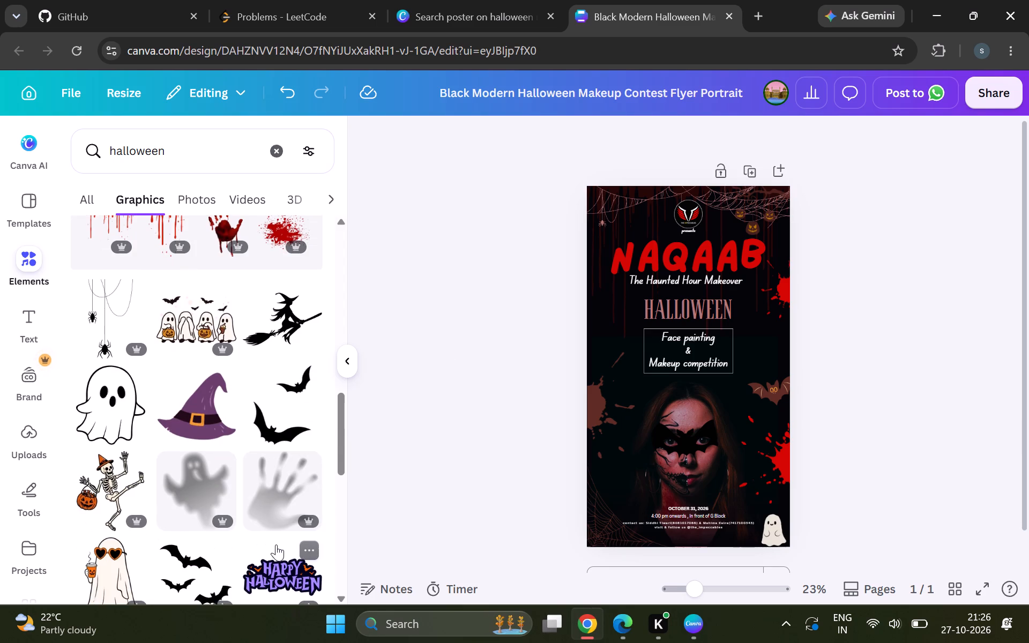
scroll(276, 544, "down", 2)
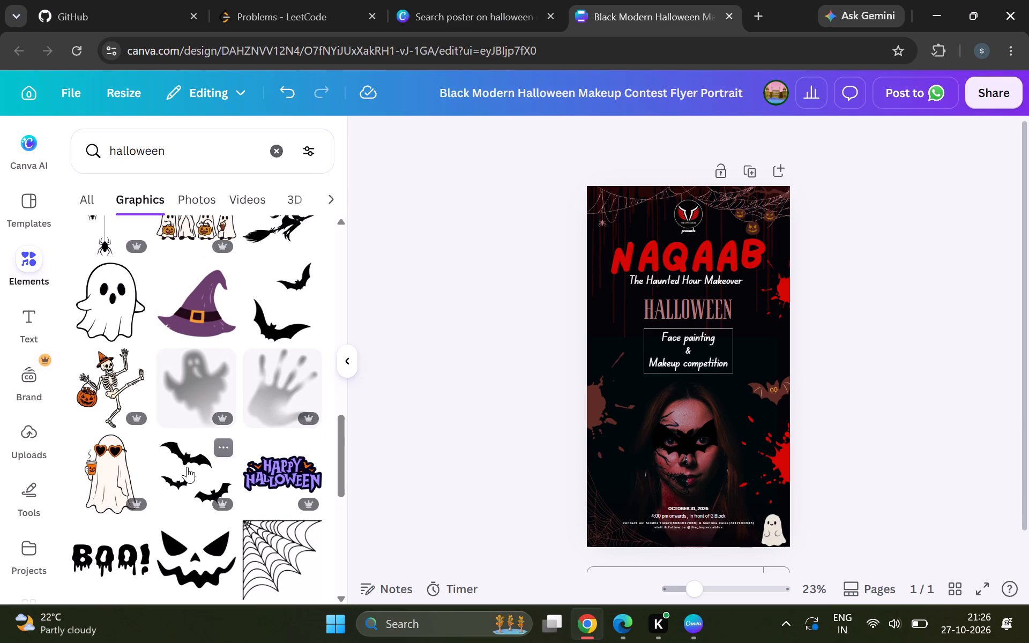
left_click(187, 467)
left_click_drag(715, 380, 629, 345)
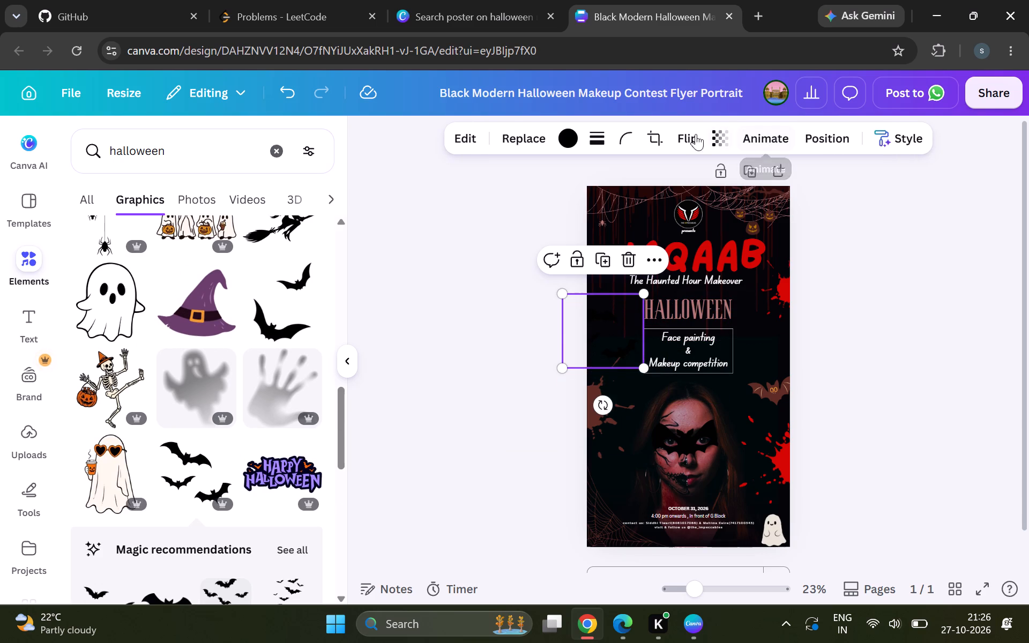
Recolor the bat graphic to the dark reddish-brown used in the design's graphic colors.
left_click(565, 136)
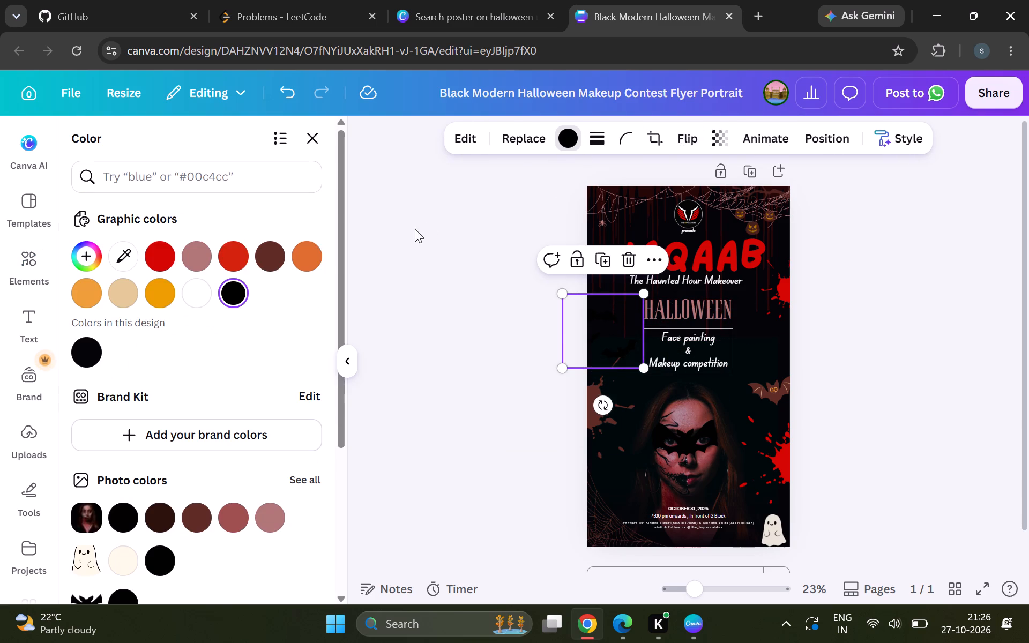
left_click(275, 267)
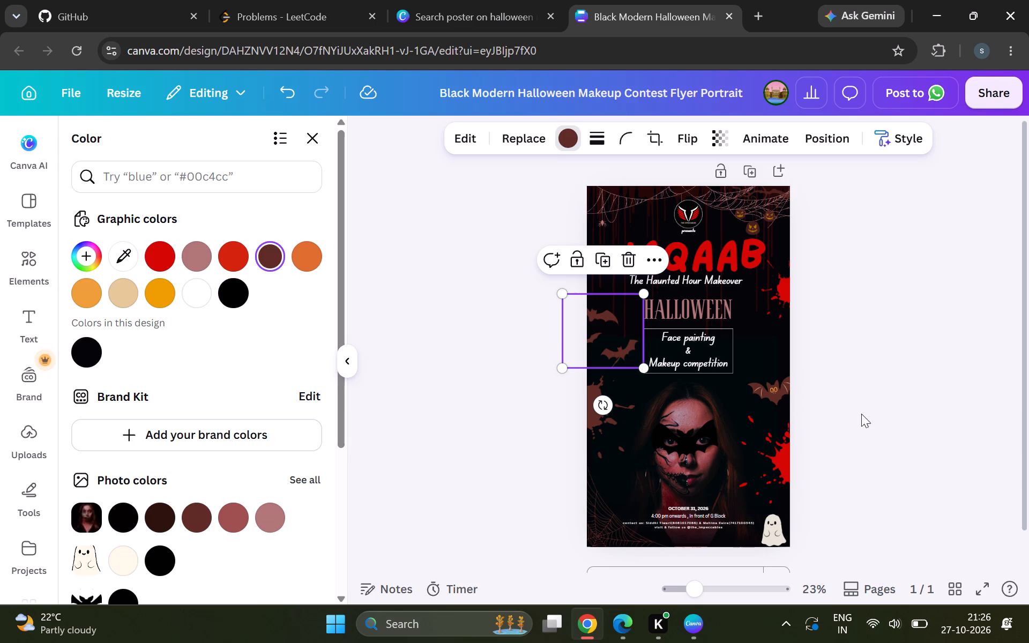
Shrink the bat graphic to roughly half its size and fit it against the poster's left edge, between the HALLOWEEN heading and the face-painting box.
left_click_drag(605, 326, 613, 299)
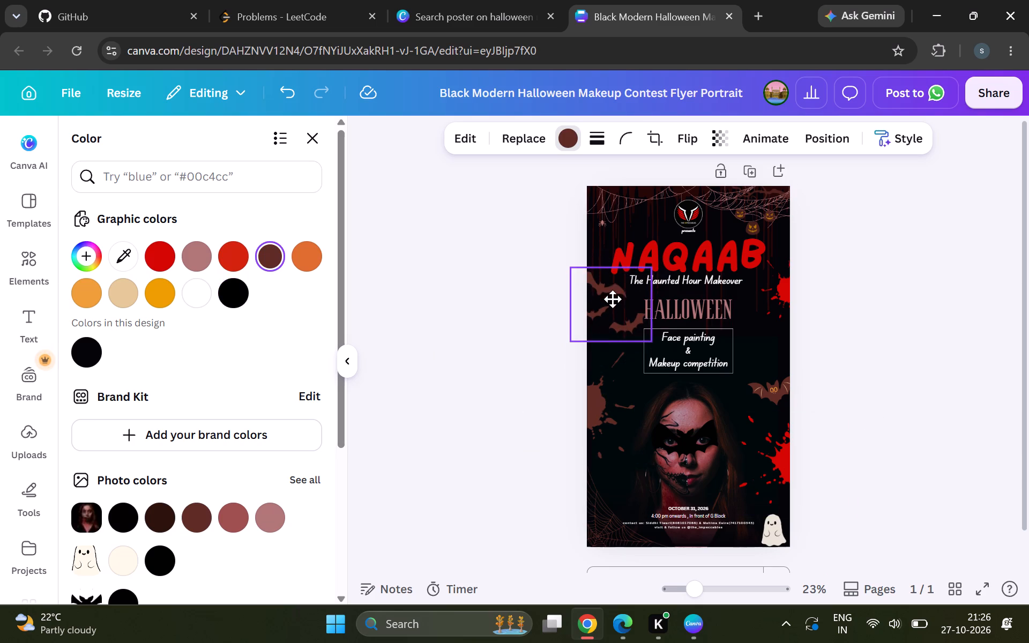
left_click_drag(613, 299, 635, 317)
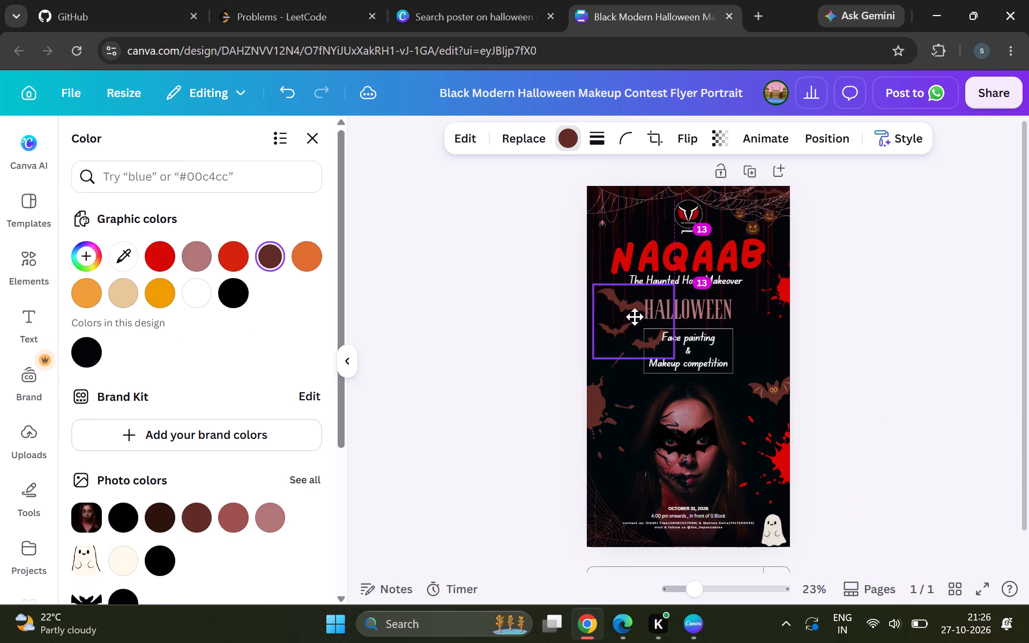
left_click_drag(635, 317, 628, 317)
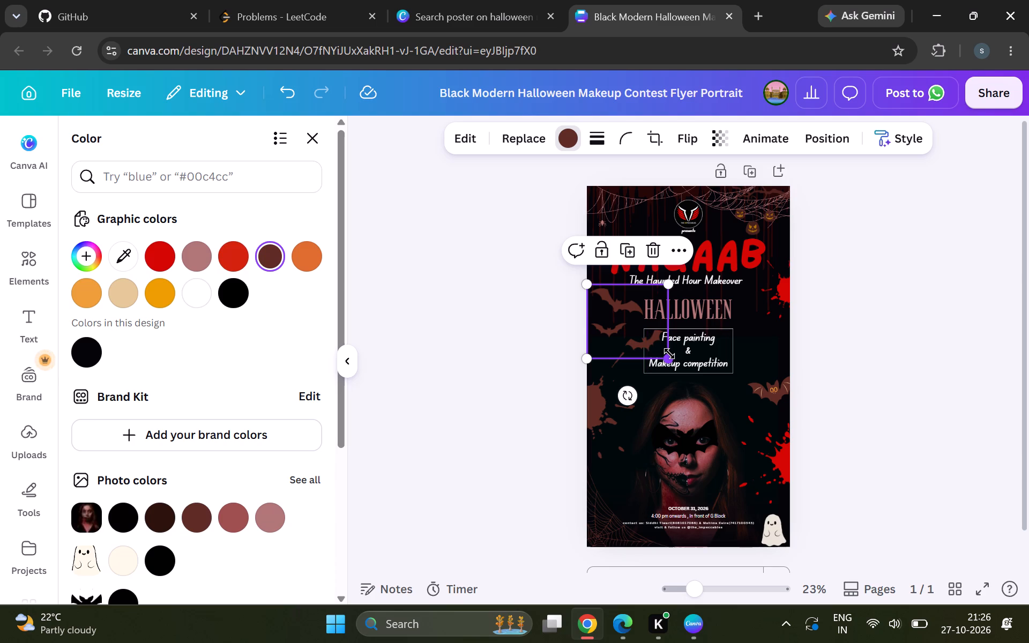
left_click_drag(669, 354, 634, 322)
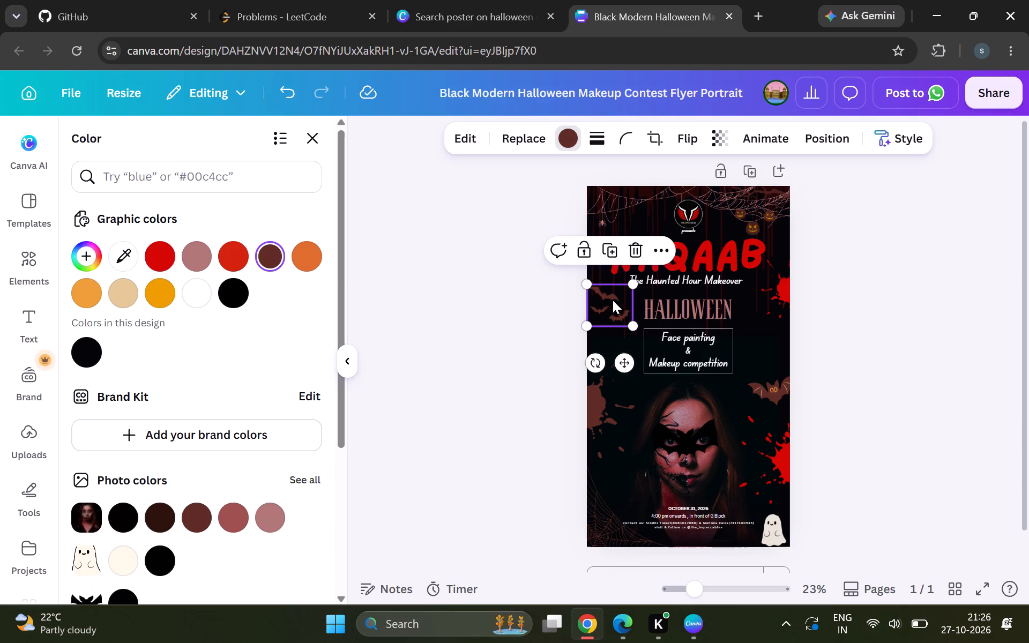
left_click_drag(613, 300, 613, 321)
left_click(877, 365)
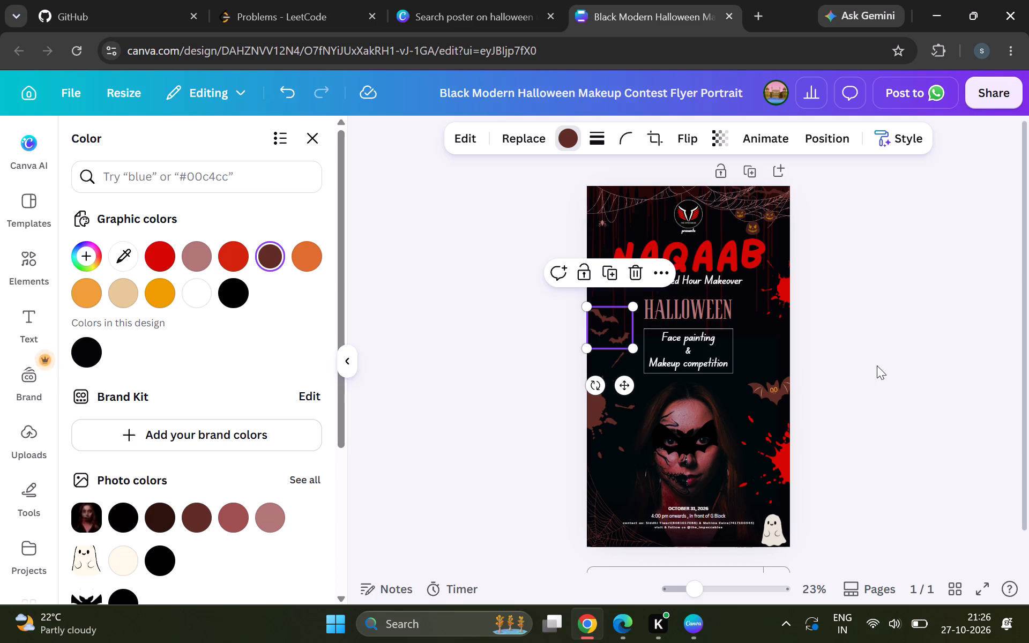
left_click(877, 365)
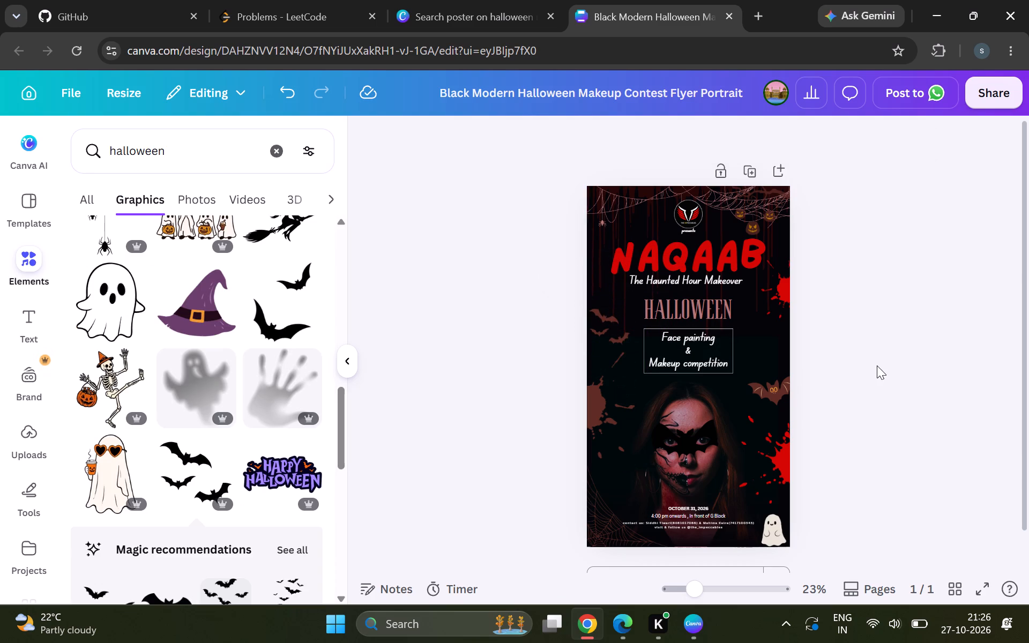
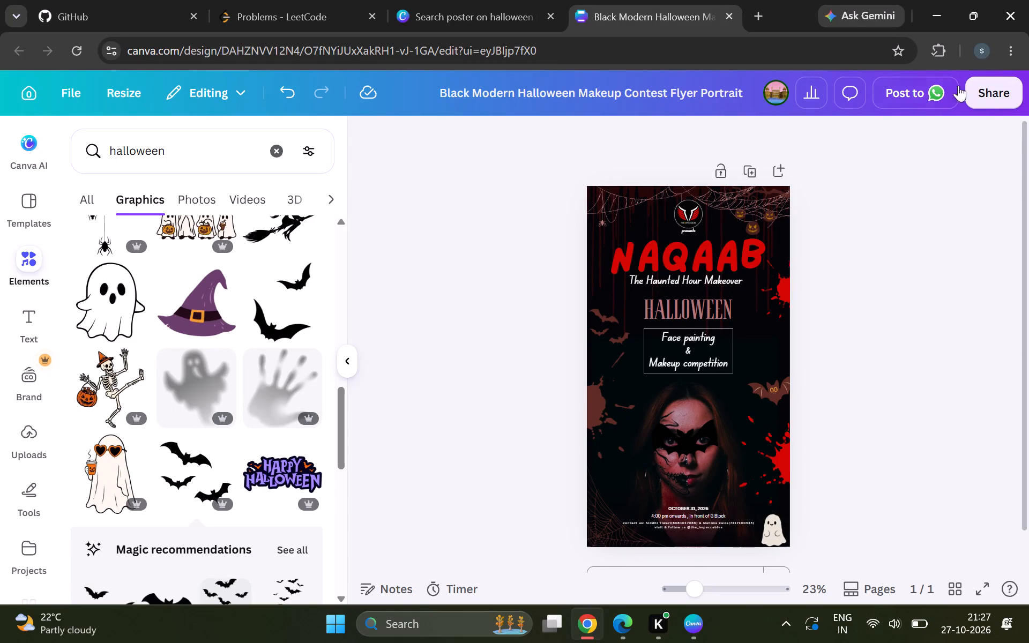
Open the download options for the finished Halloween poster.
left_click(995, 94)
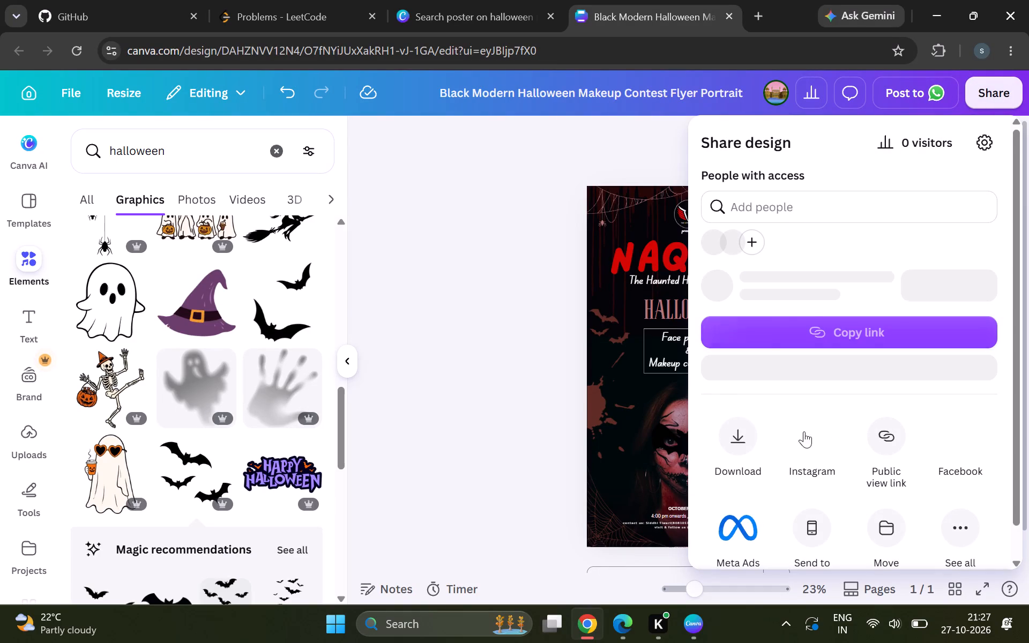
left_click(736, 430)
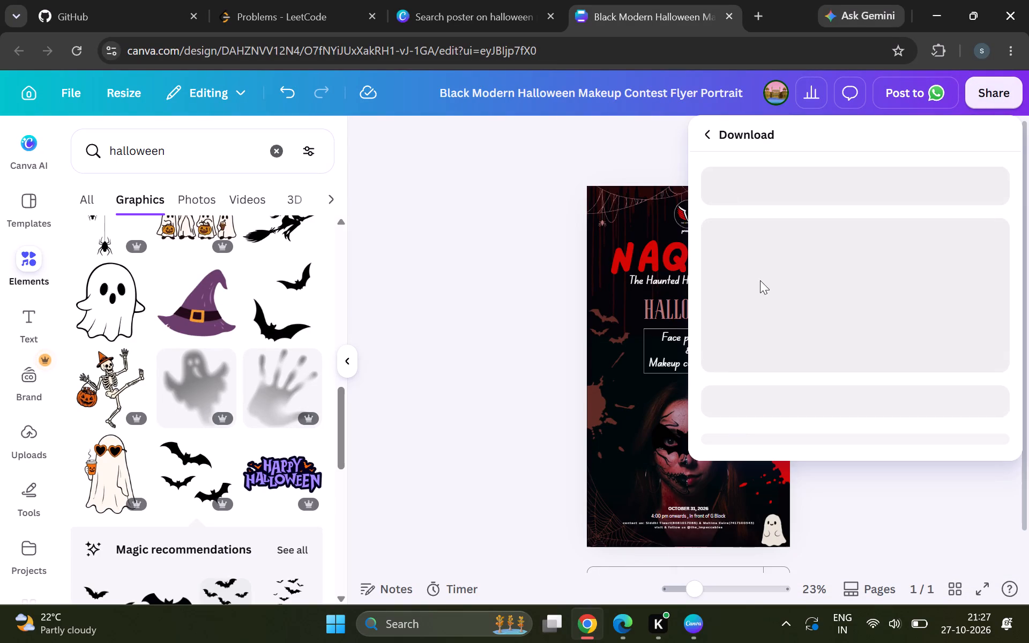
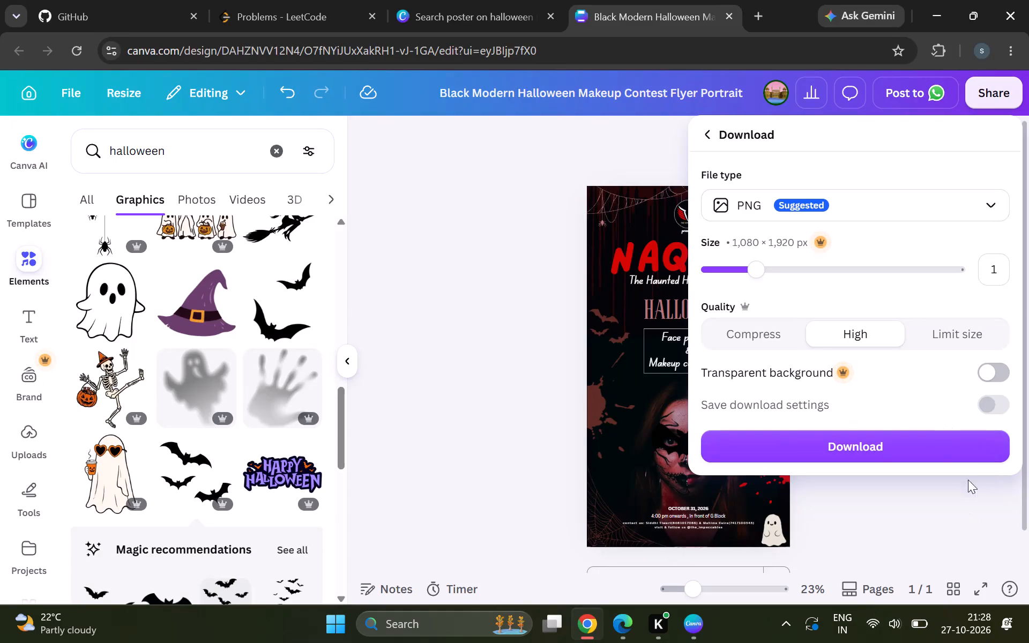
Download the Halloween poster as a high-quality PNG at 1,080 × 1,920 px.
left_click(926, 445)
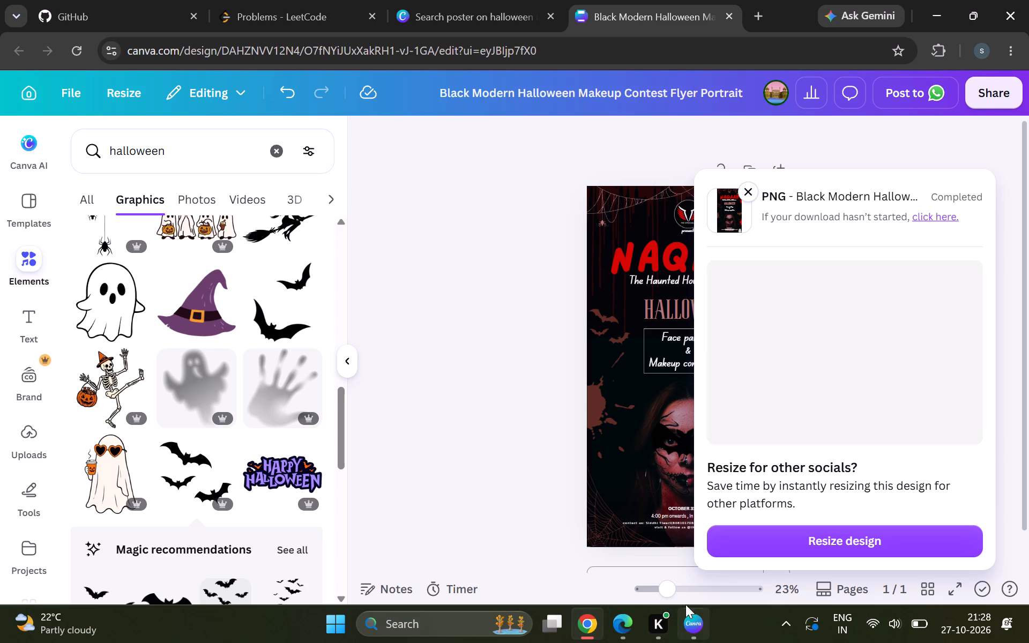
Look up WhatsApp in a new browser tab, entering "whats" as the search text.
left_click(757, 11)
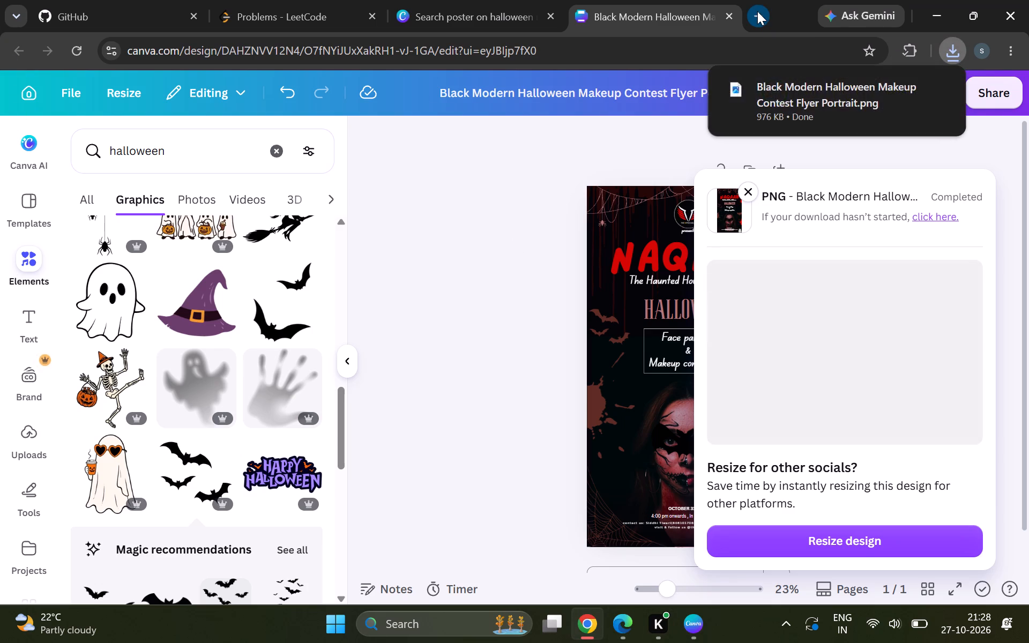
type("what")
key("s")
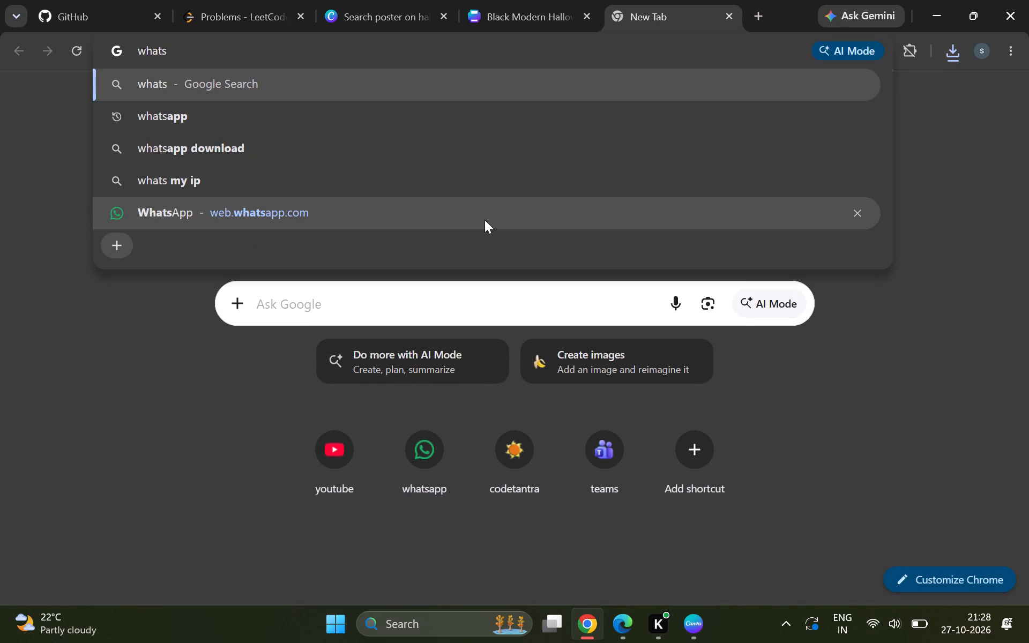
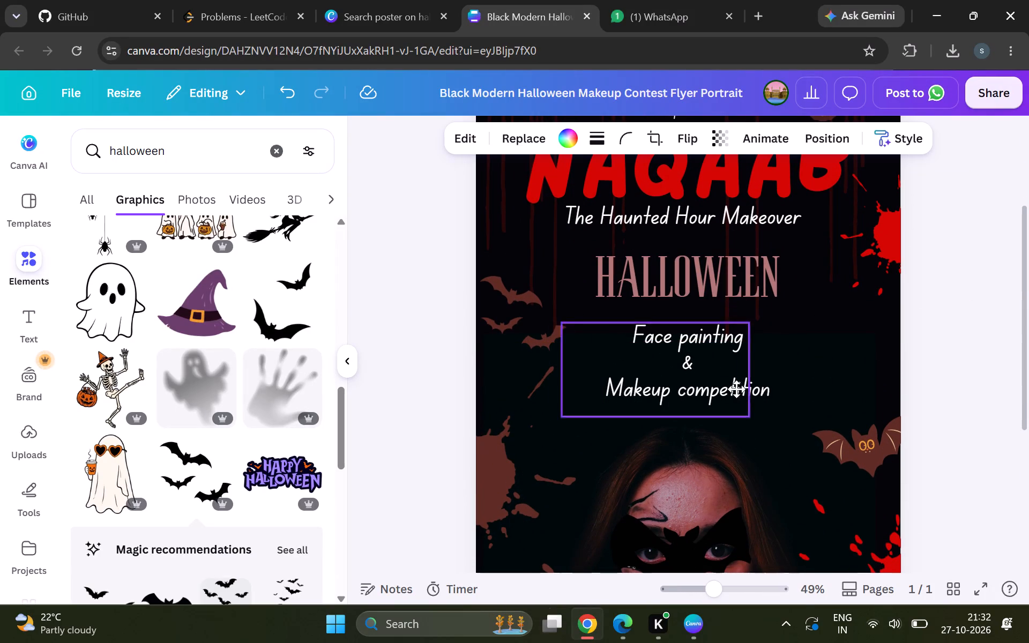
Shift the face-painting box toward the poster's left side and move the "Face painting & Makeup competition" text inside it.
left_click_drag(736, 389, 701, 383)
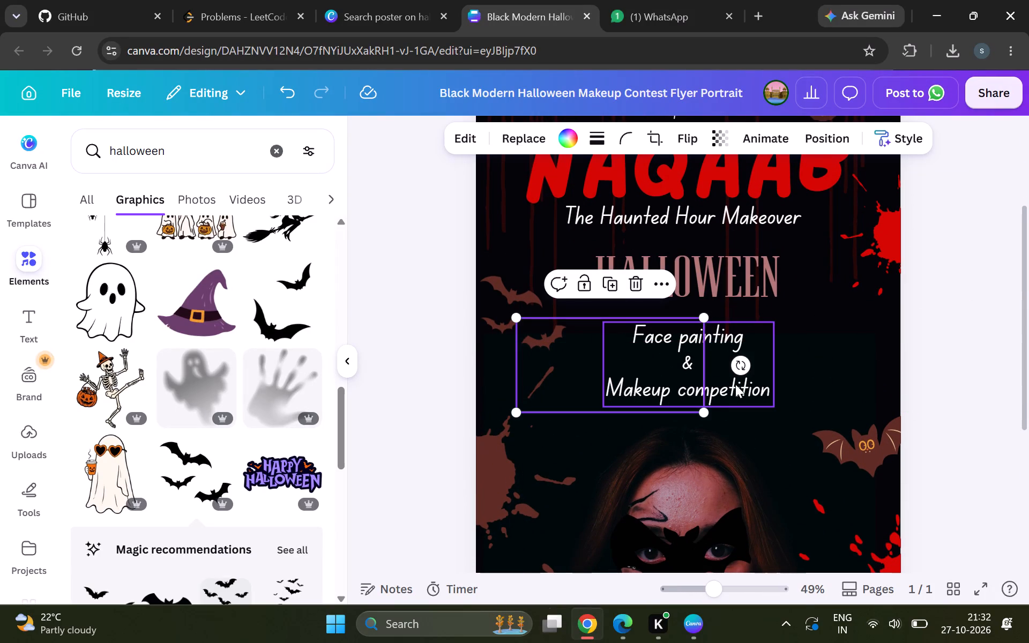
left_click(735, 384)
left_click_drag(735, 384, 663, 386)
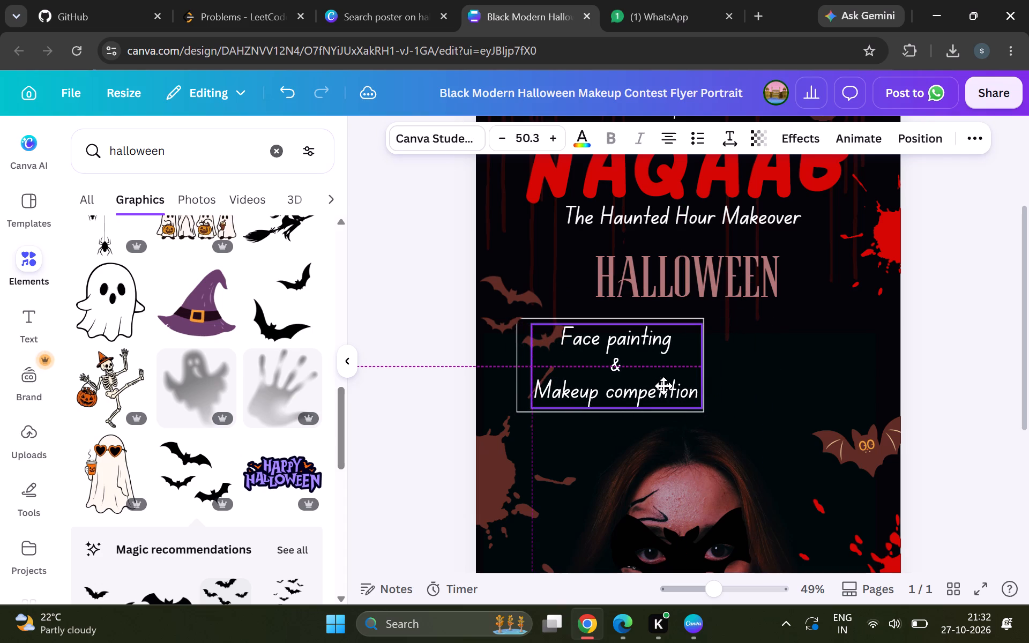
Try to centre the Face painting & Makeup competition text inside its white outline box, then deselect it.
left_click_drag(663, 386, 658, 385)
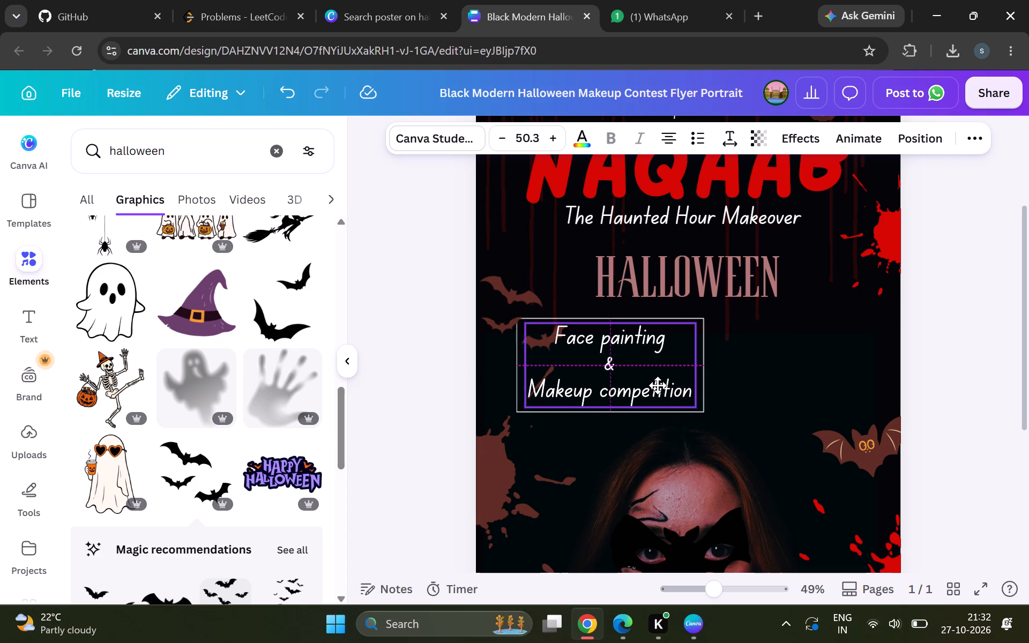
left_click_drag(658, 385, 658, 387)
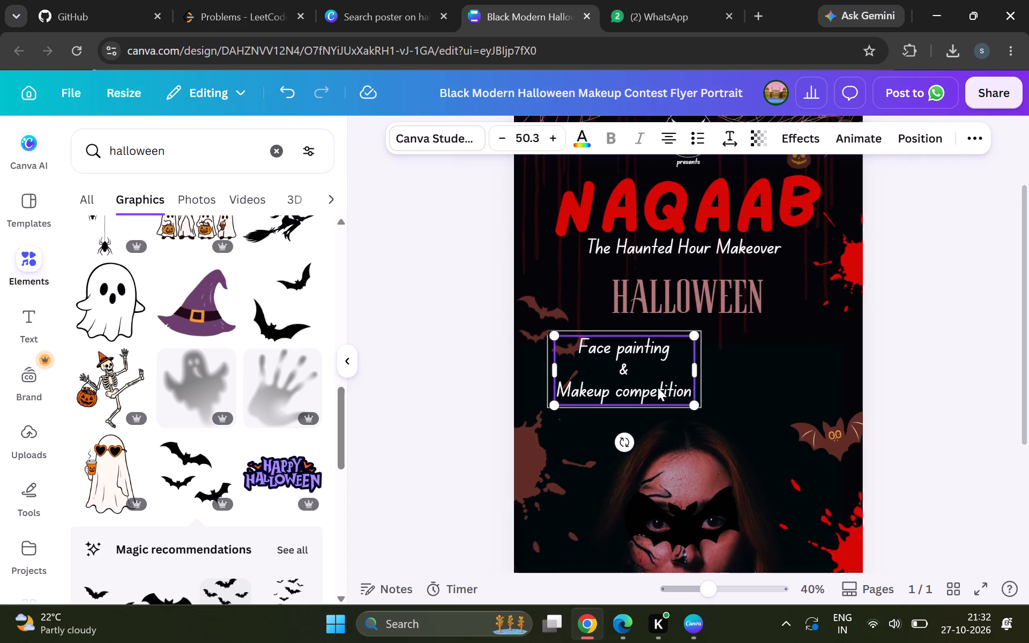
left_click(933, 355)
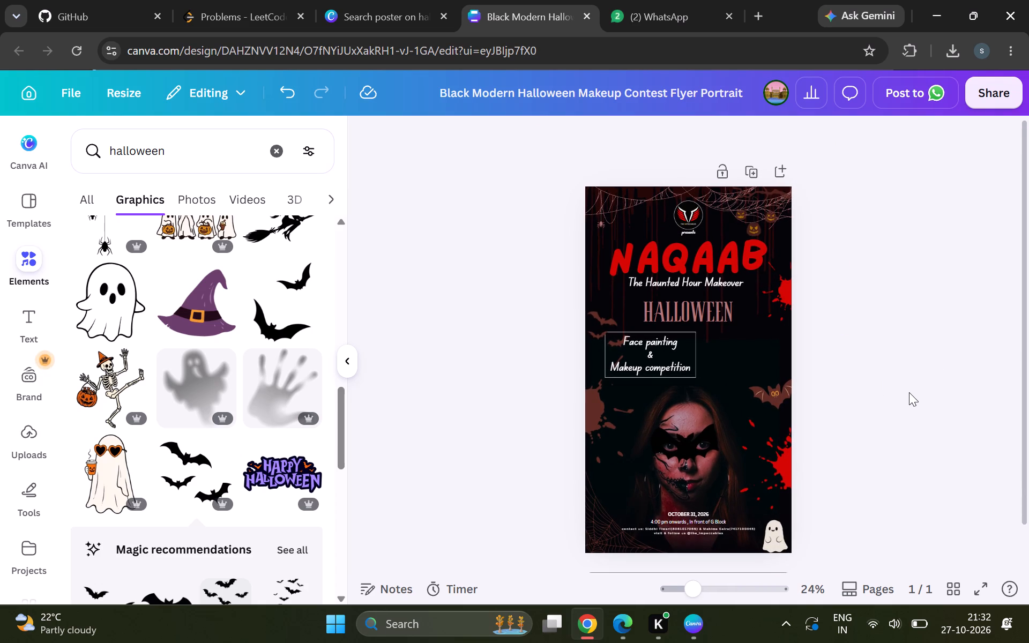
Undo the repositioning of the face-painting text and its outline box, restoring both under the centre of the HALLOWEEN heading.
key("ctrl+z")
key("ctrl+z")
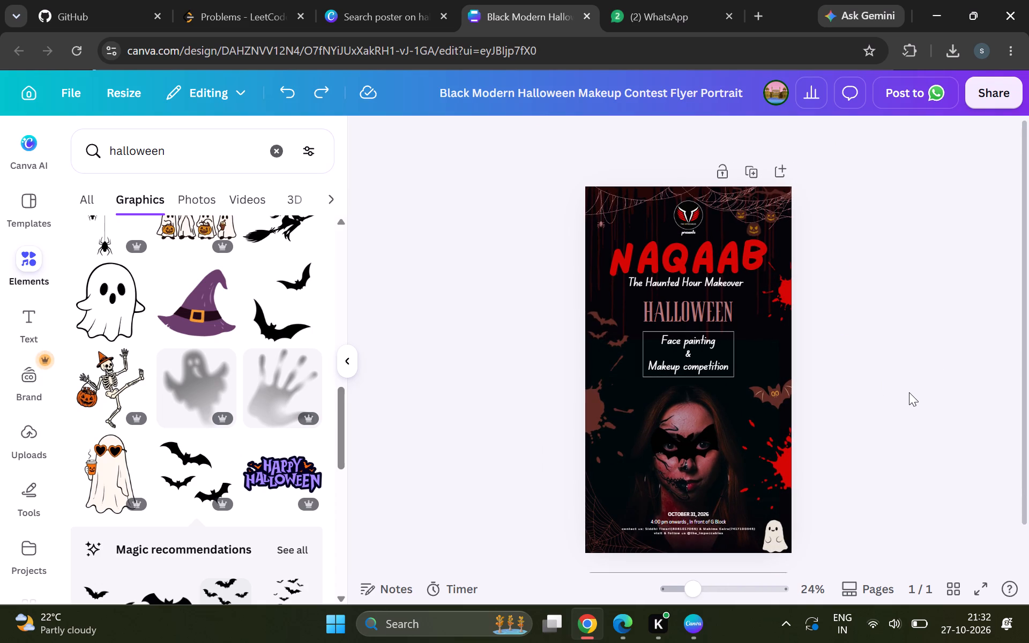
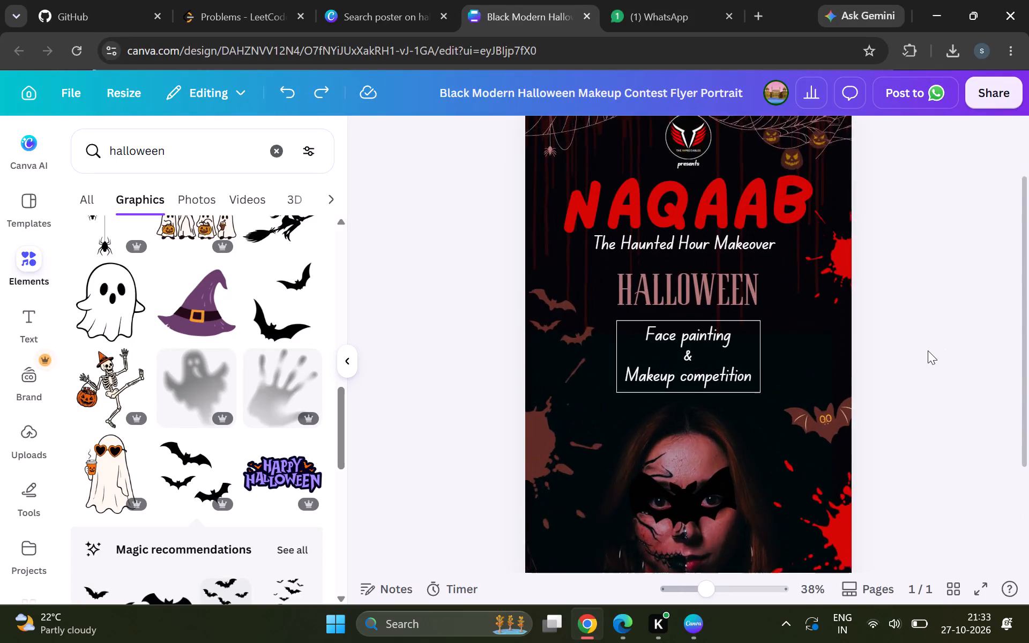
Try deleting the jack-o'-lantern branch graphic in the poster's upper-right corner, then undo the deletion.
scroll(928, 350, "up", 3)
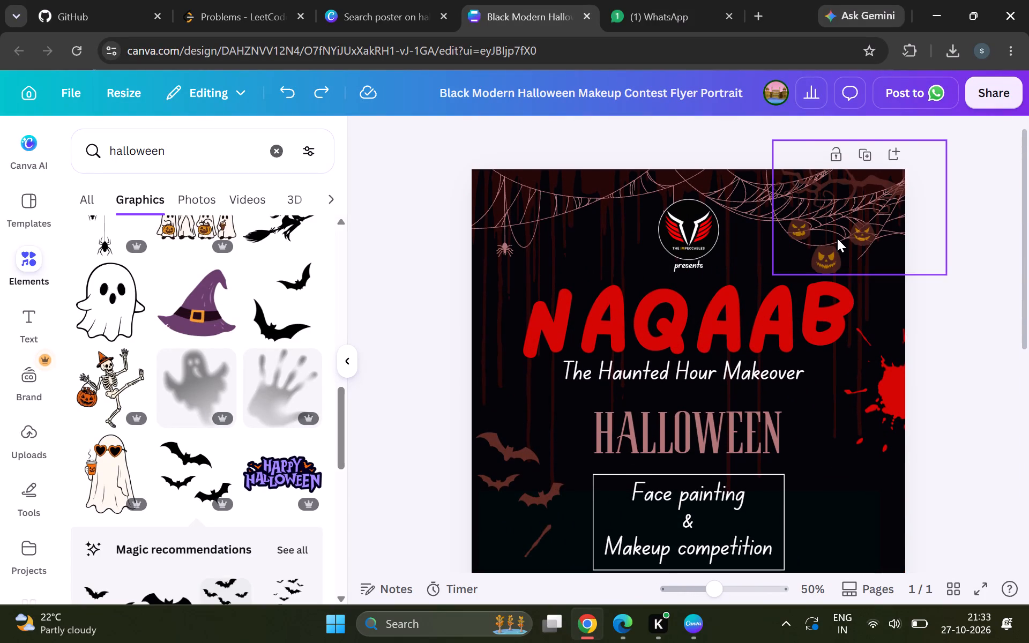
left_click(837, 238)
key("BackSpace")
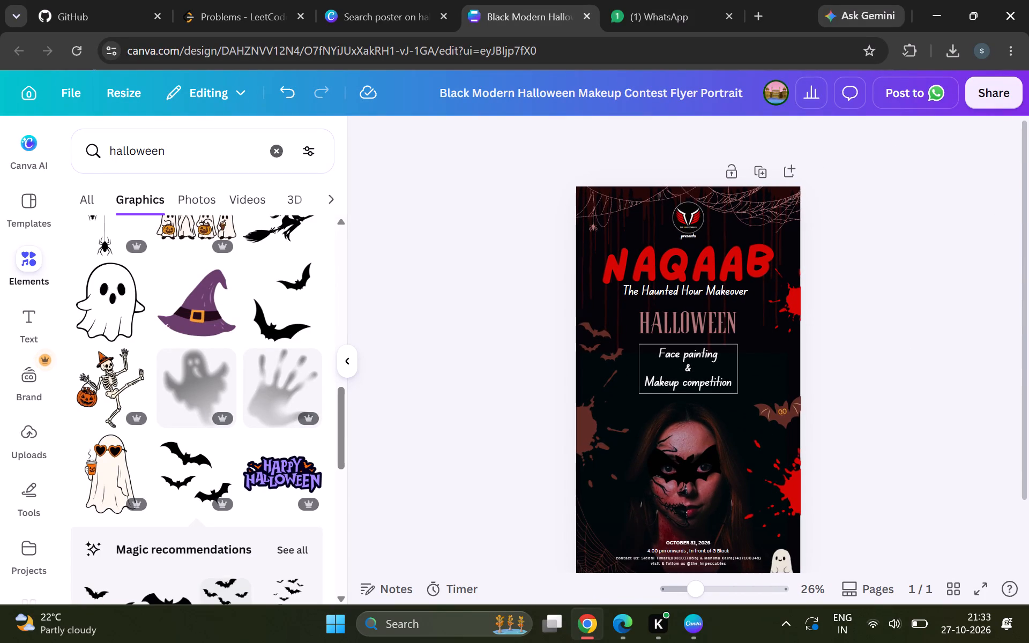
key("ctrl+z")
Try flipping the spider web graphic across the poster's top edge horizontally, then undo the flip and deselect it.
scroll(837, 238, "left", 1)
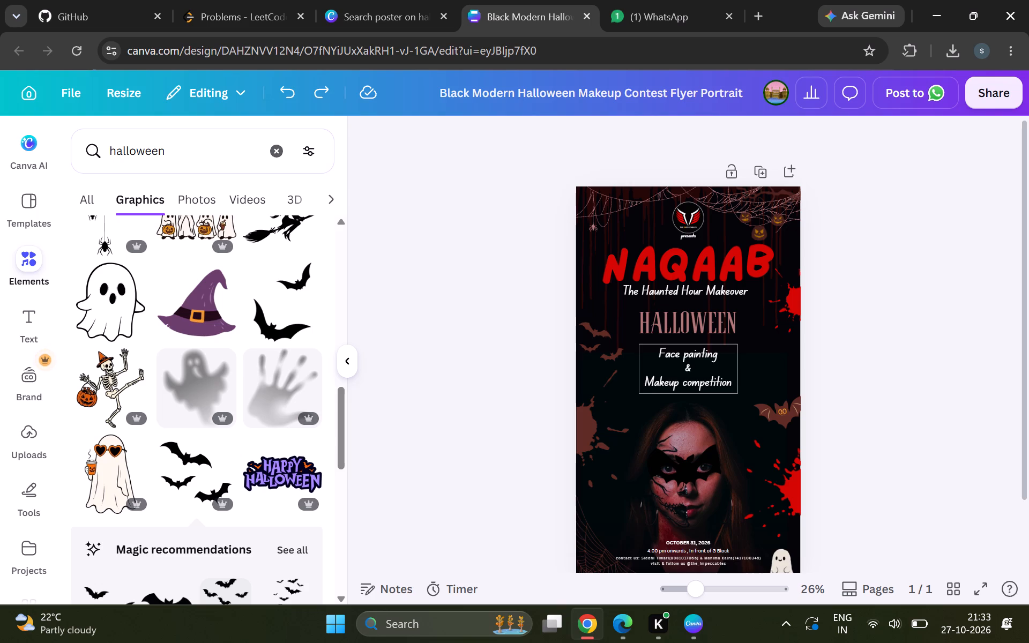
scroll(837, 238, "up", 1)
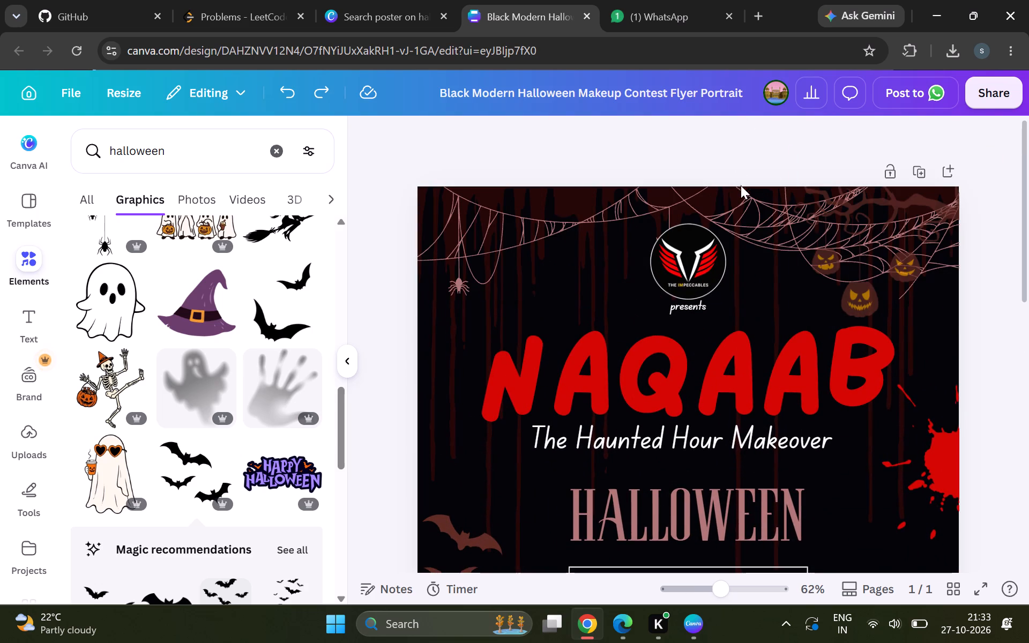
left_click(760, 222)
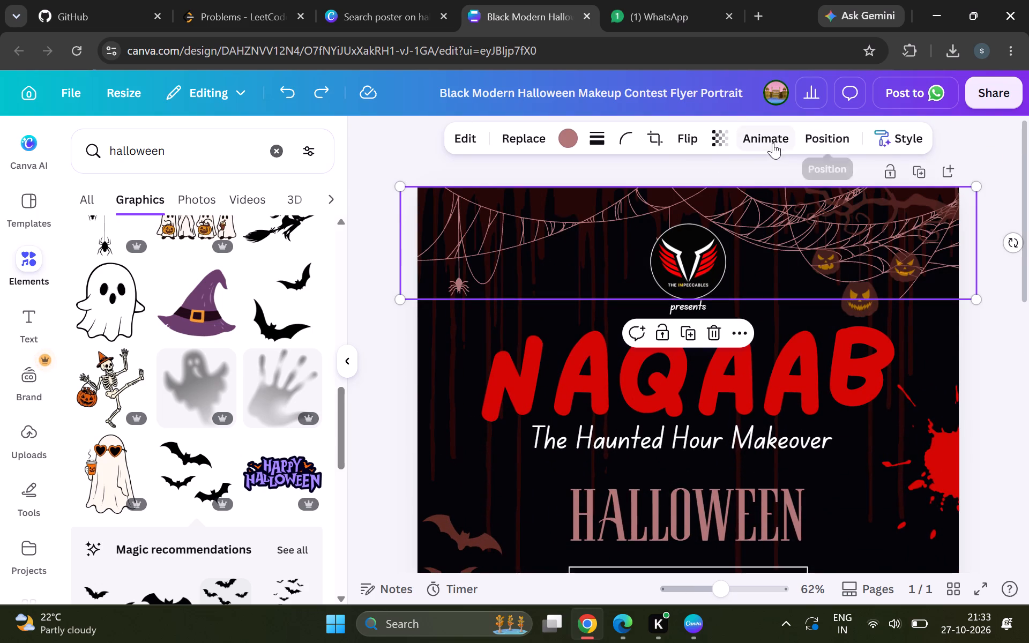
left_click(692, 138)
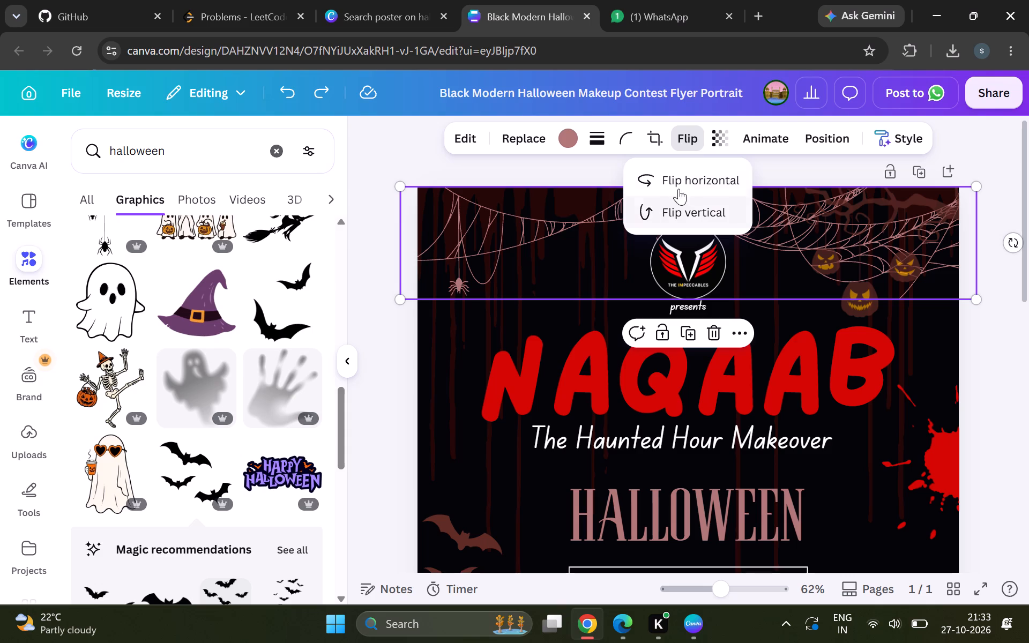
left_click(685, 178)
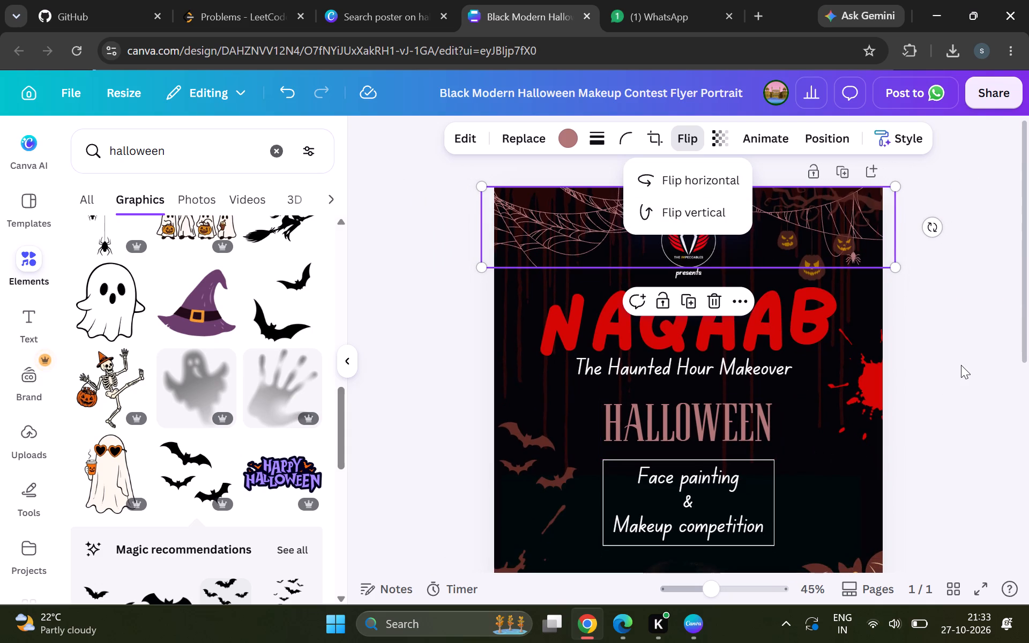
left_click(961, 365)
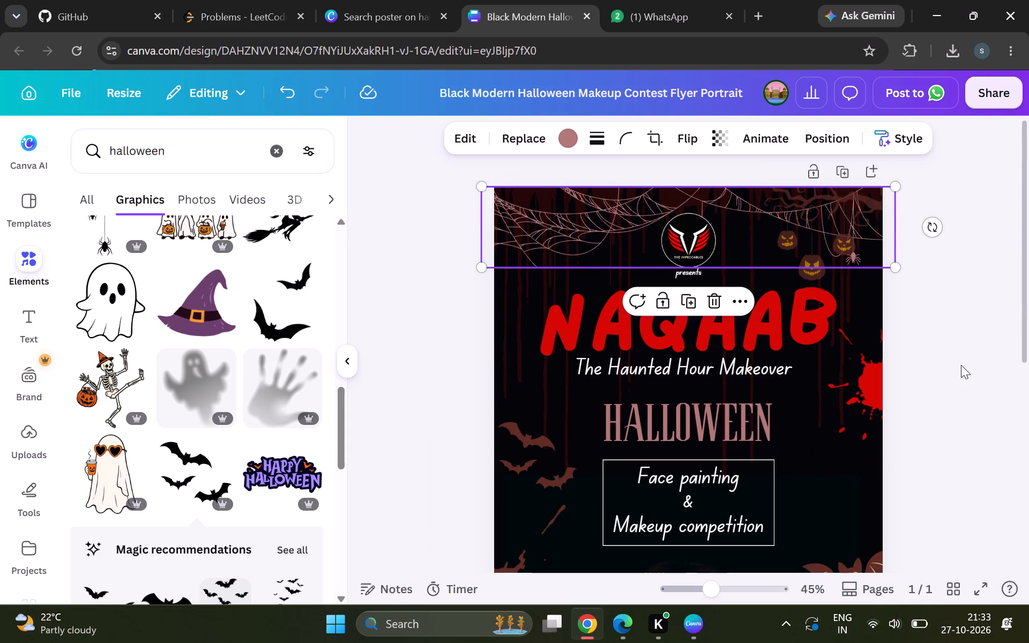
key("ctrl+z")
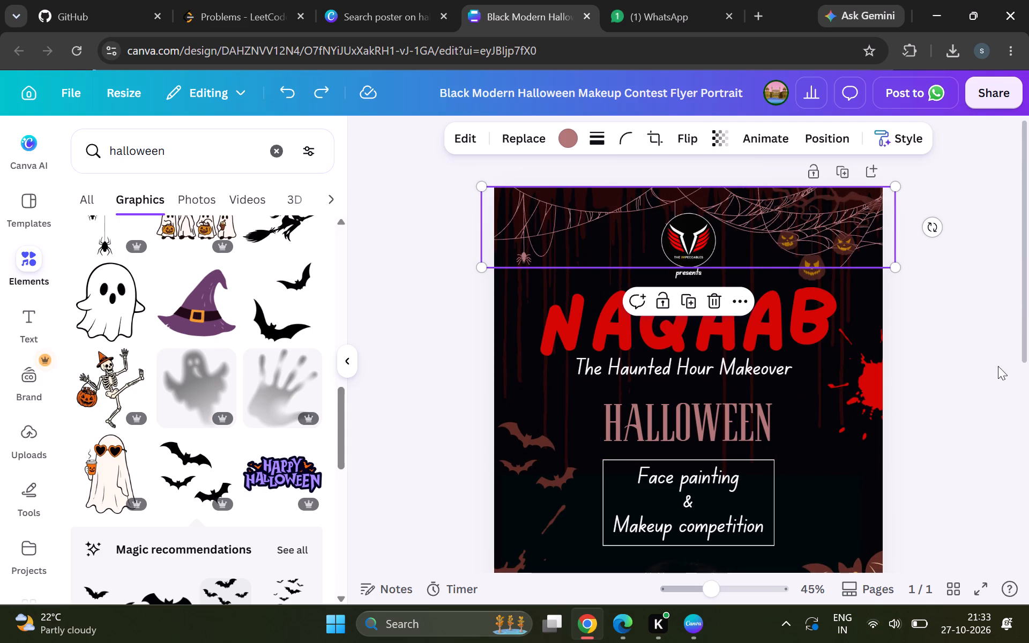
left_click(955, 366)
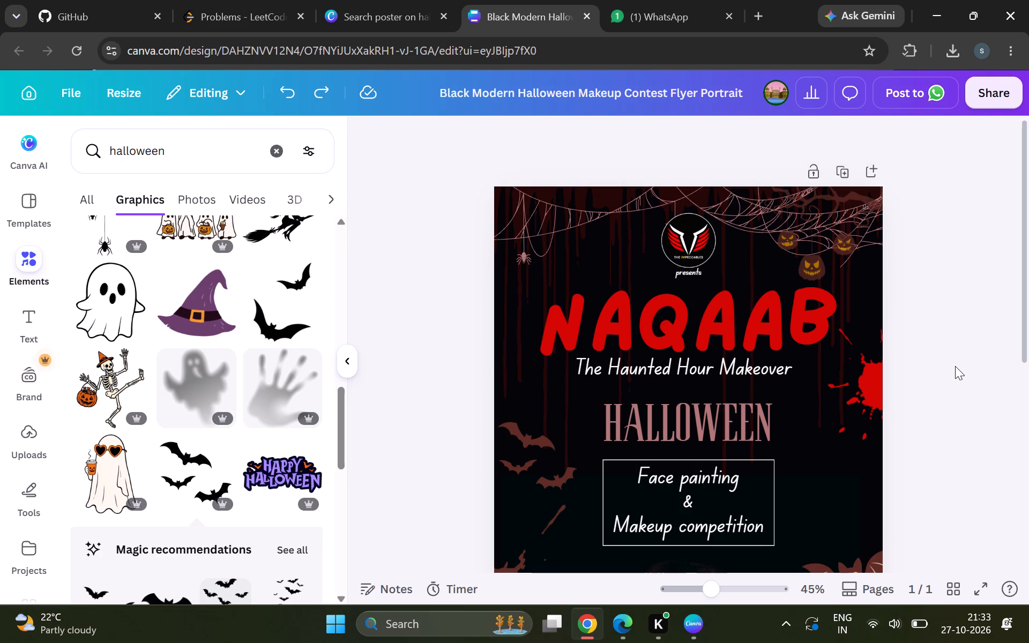
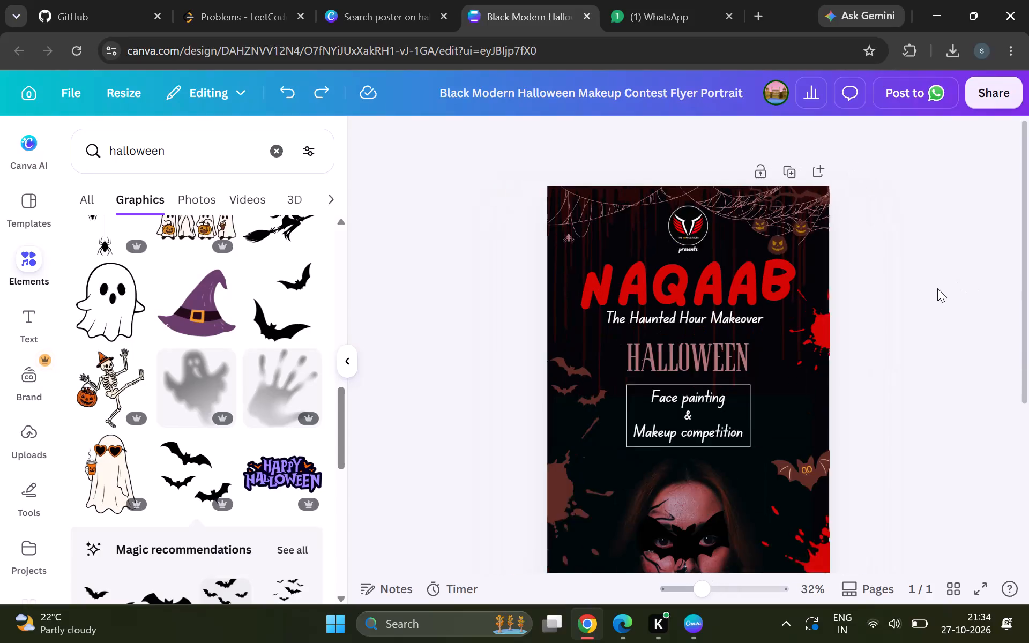
Select the NAQAAB title text, search the fonts for "spooky", clear the search and look over the document's text styles.
scroll(937, 288, "down", 1)
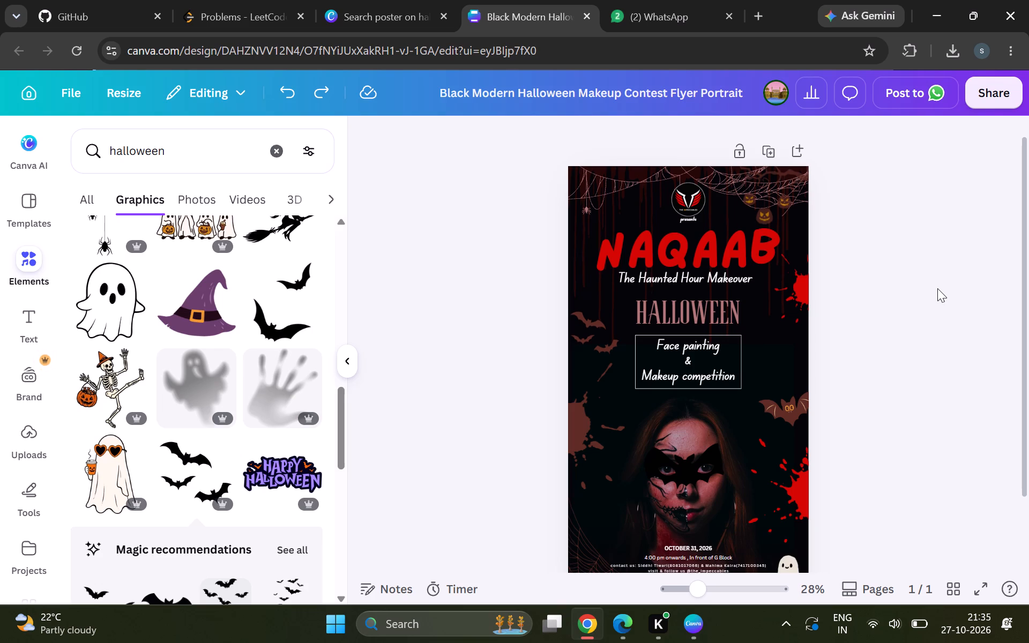
double_click(725, 244)
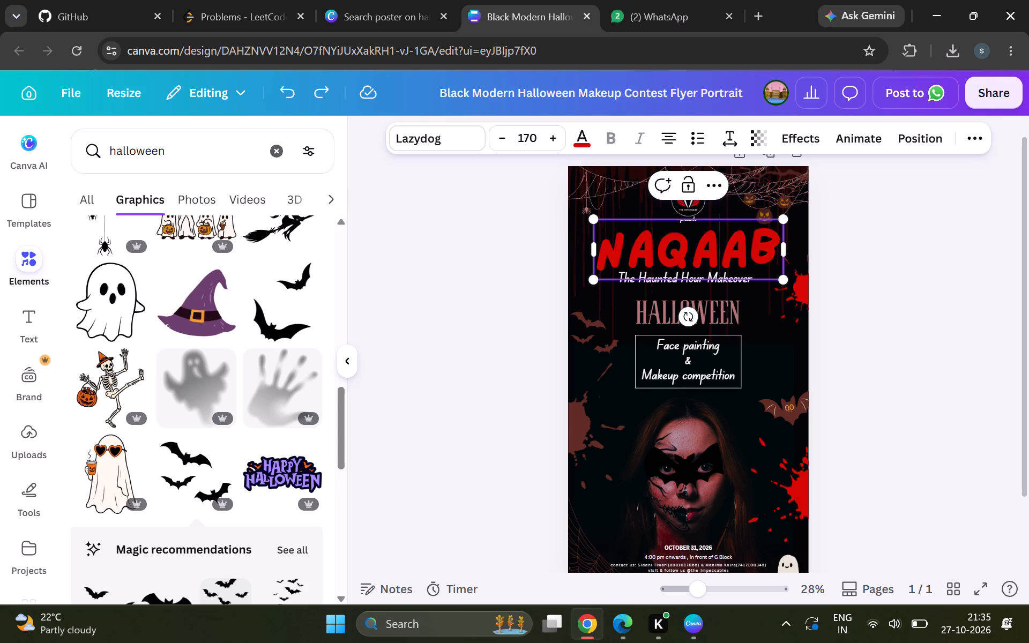
key("ctrl+a")
left_click(451, 126)
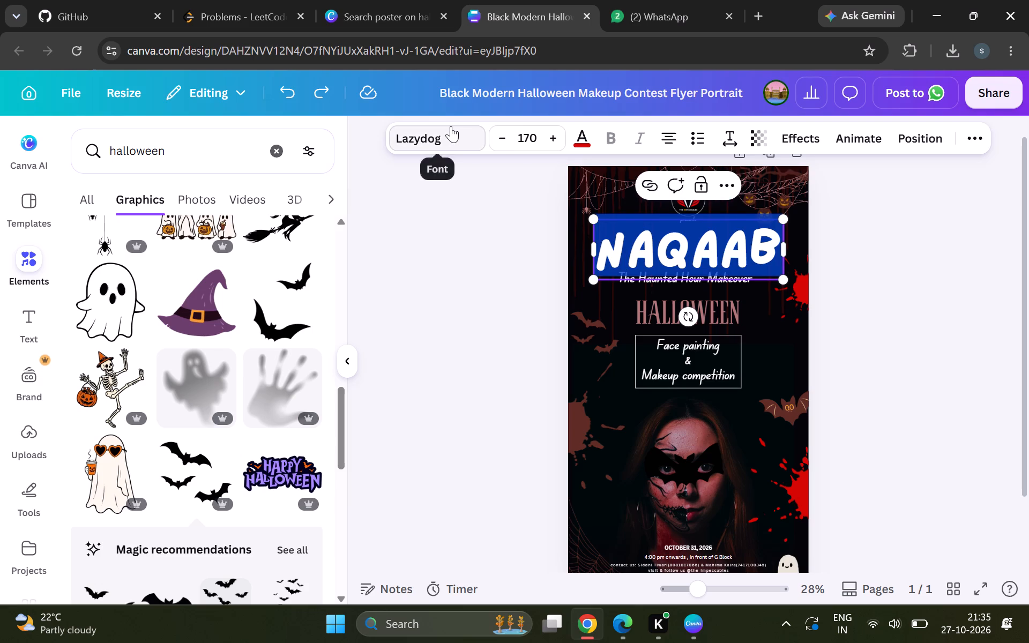
left_click(189, 205)
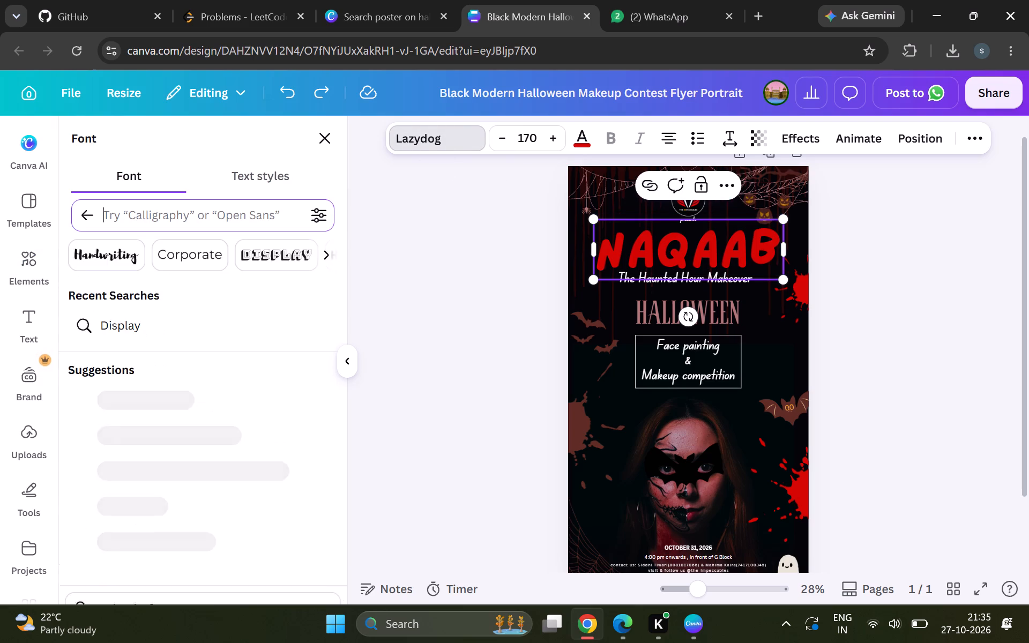
type("spooky")
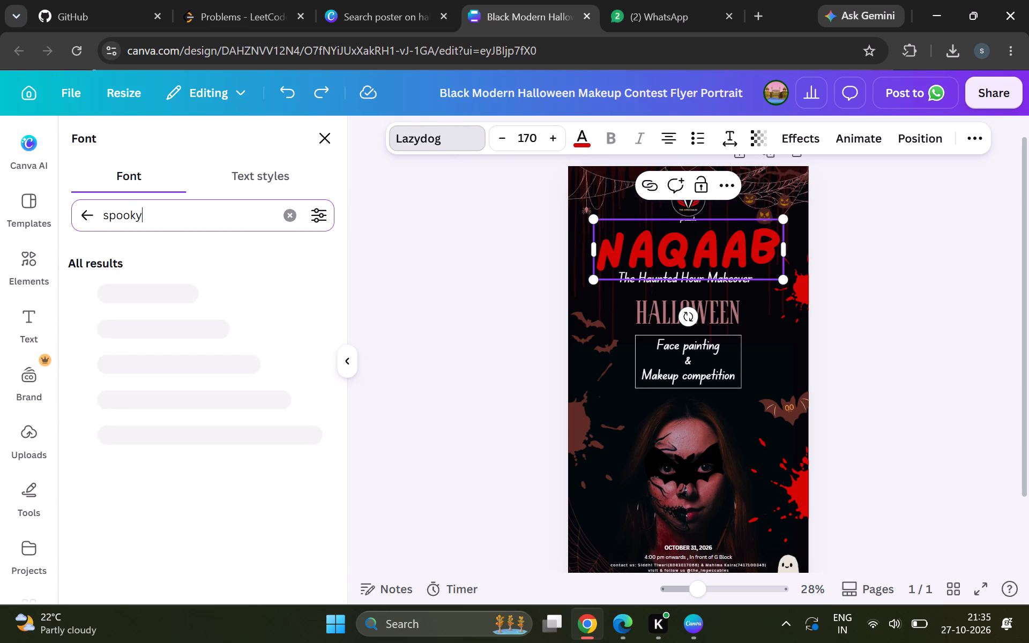
key("BackSpace")
key("BackSpace")
key("BackSpace")
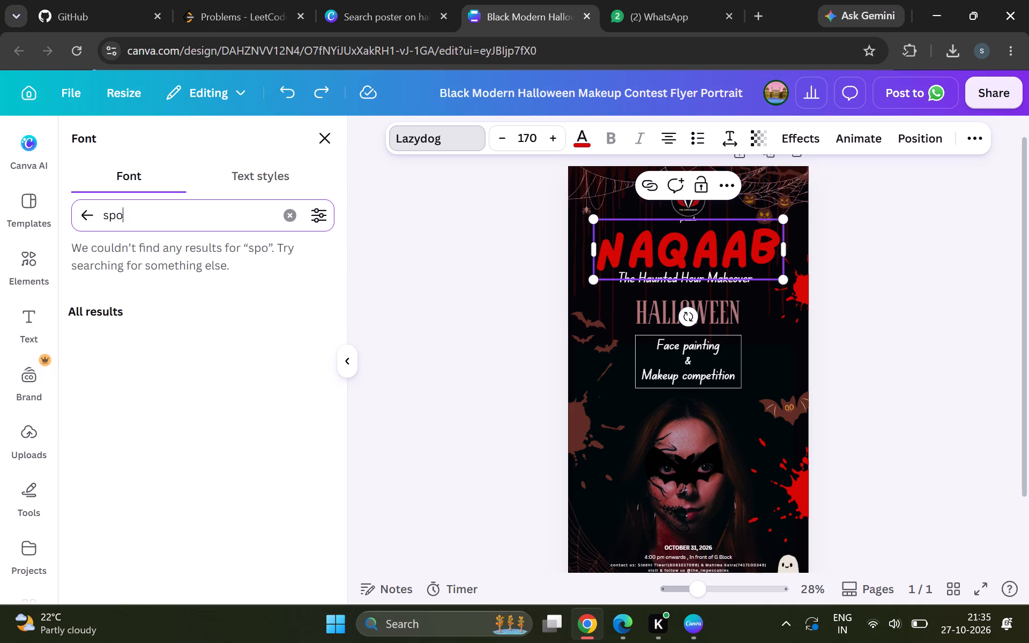
key("BackSpace")
key("BackSpace")
key("BackSpace")
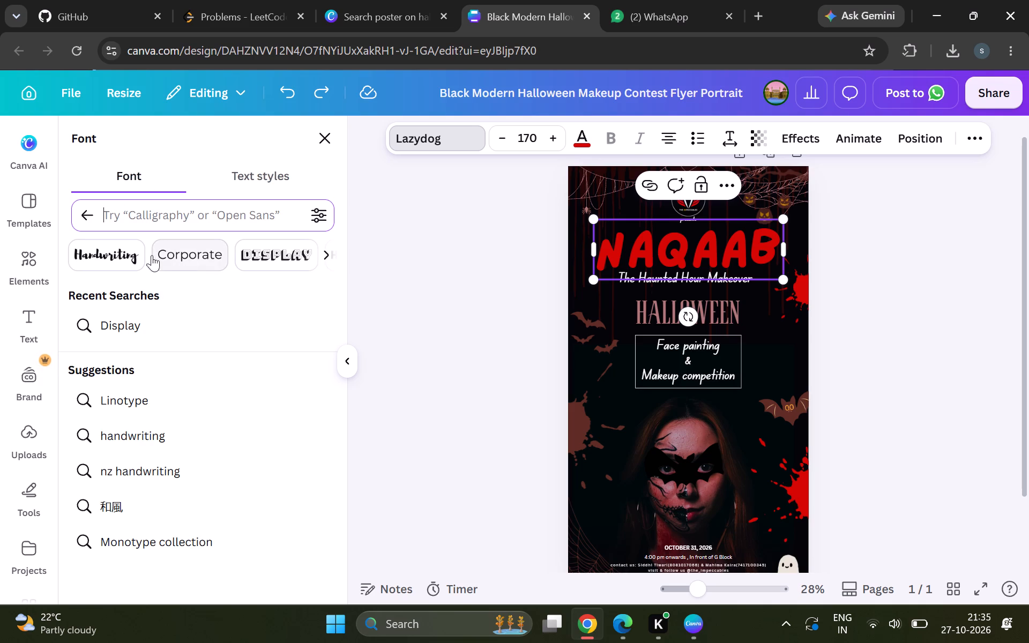
scroll(215, 435, "down", 2)
left_click(248, 176)
scroll(205, 361, "up", 1)
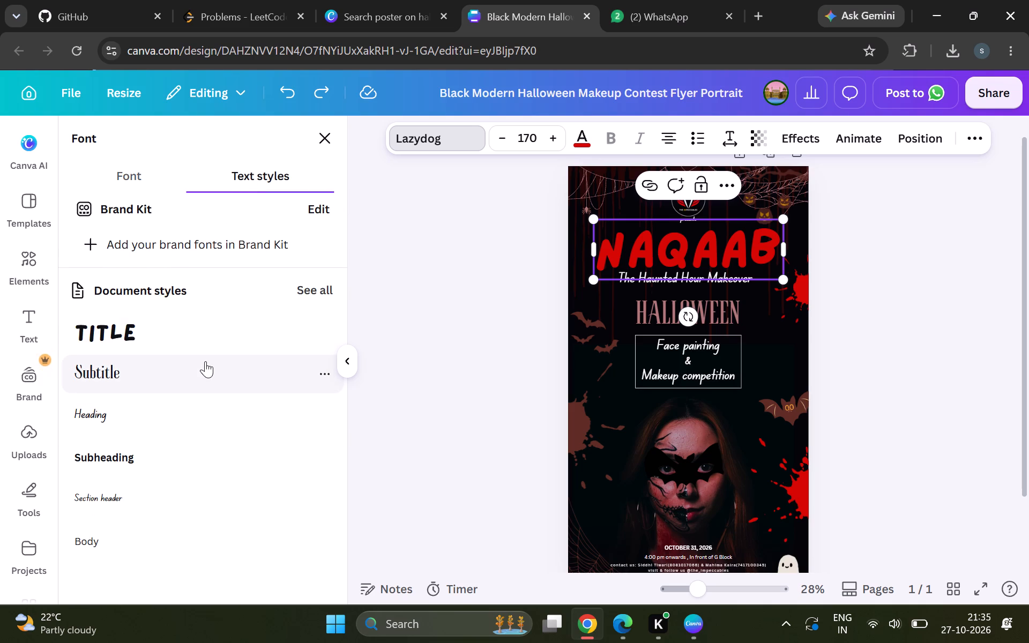
scroll(205, 361, "up", 1)
Search the graphics elements for "spooky font" in place of the halloween search.
left_click(30, 271)
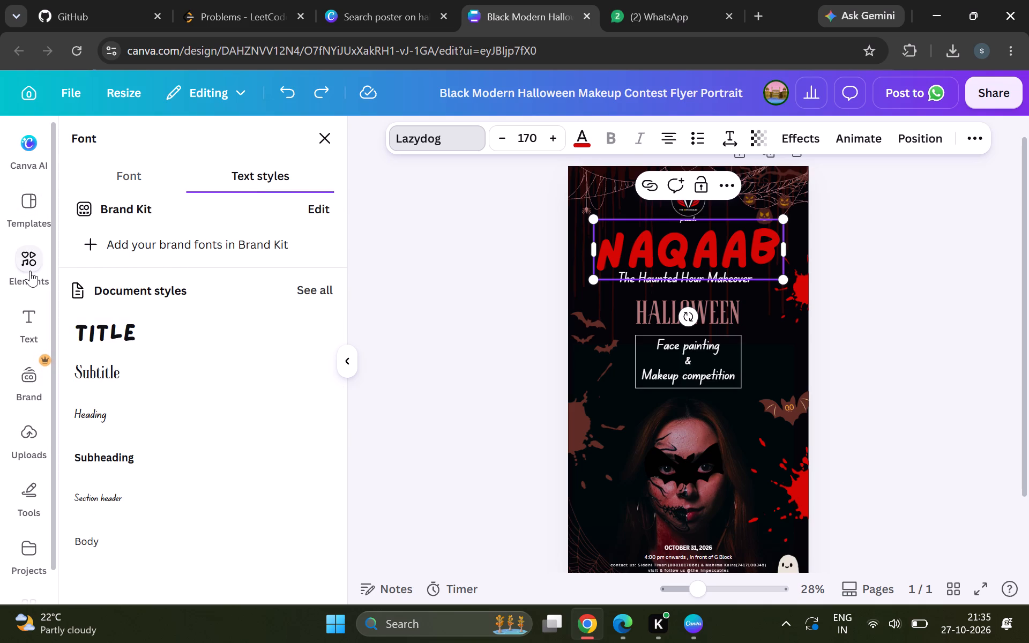
left_click_drag(197, 140, 63, 154)
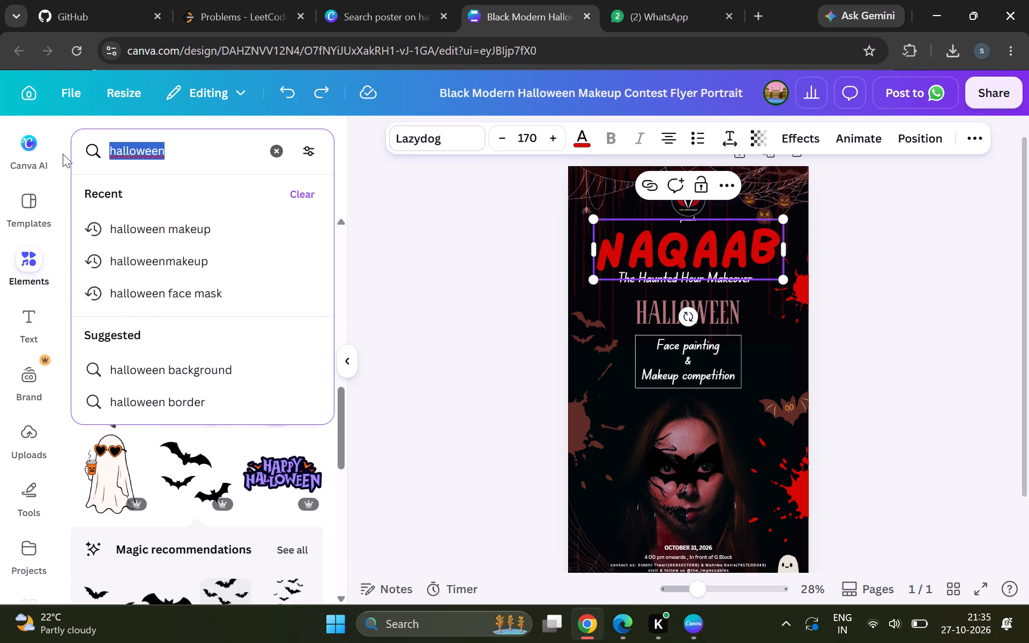
key("BackSpace")
type("spook")
type("y t")
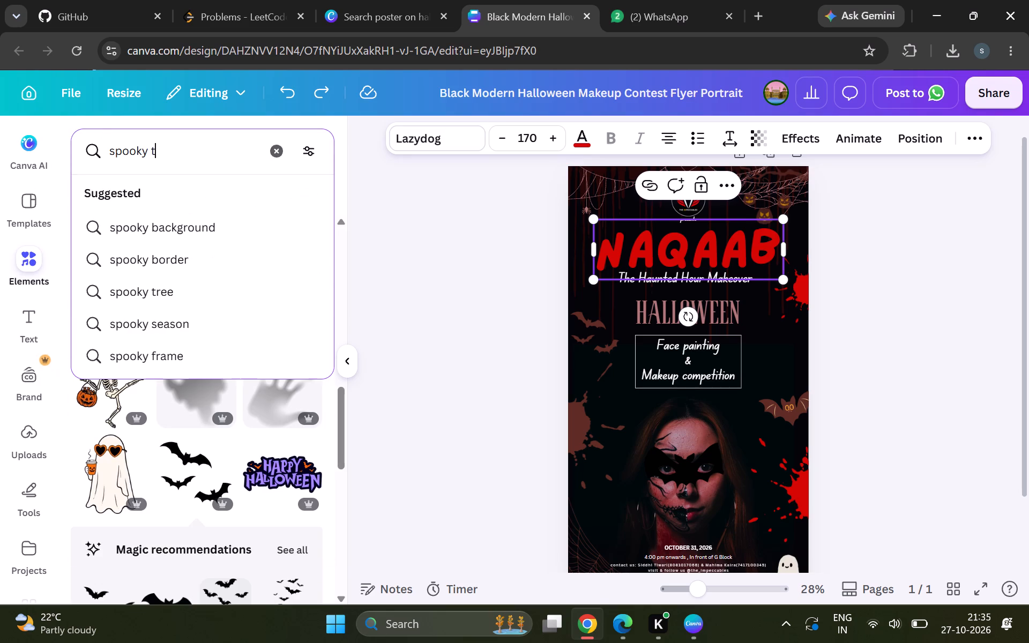
key("BackSpace")
type("font")
key("Return")
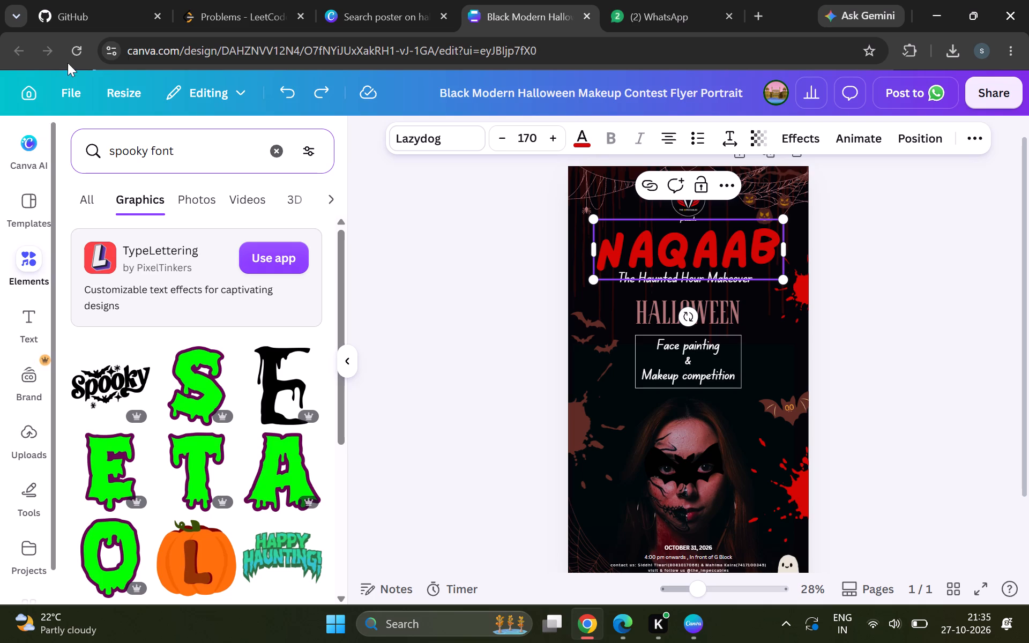
Look through the spooky font graphics for lettering that could suit the NAQAAB title.
scroll(284, 490, "down", 8)
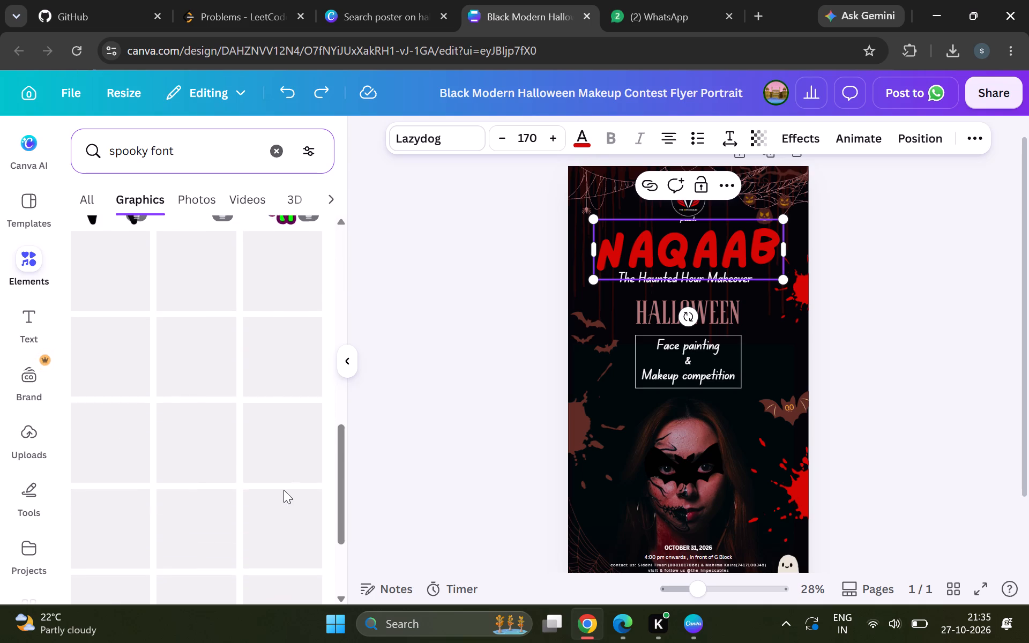
scroll(284, 490, "up", 2)
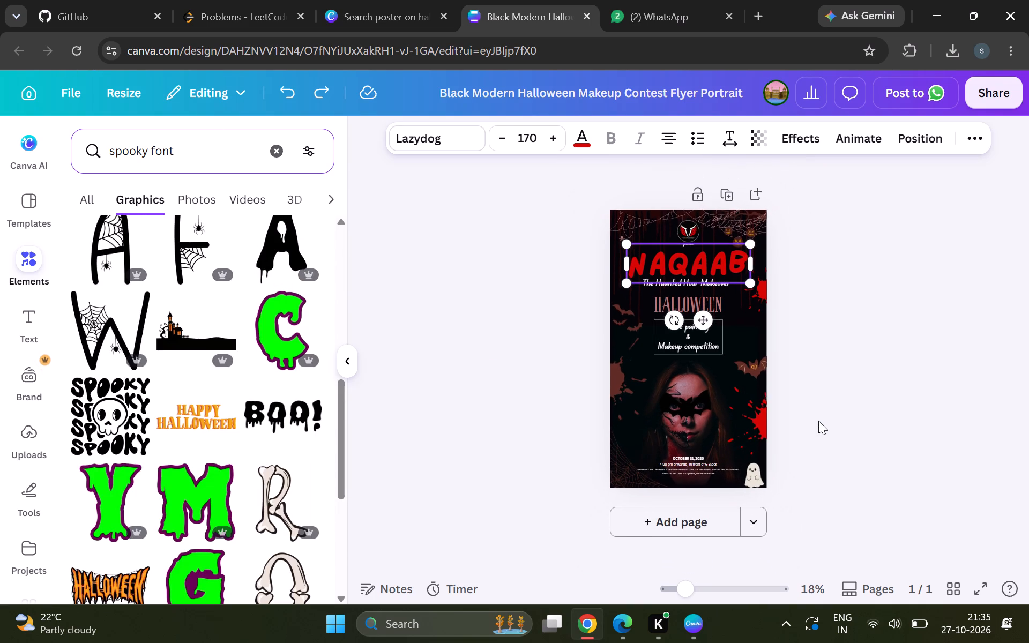
scroll(260, 416, "down", 5)
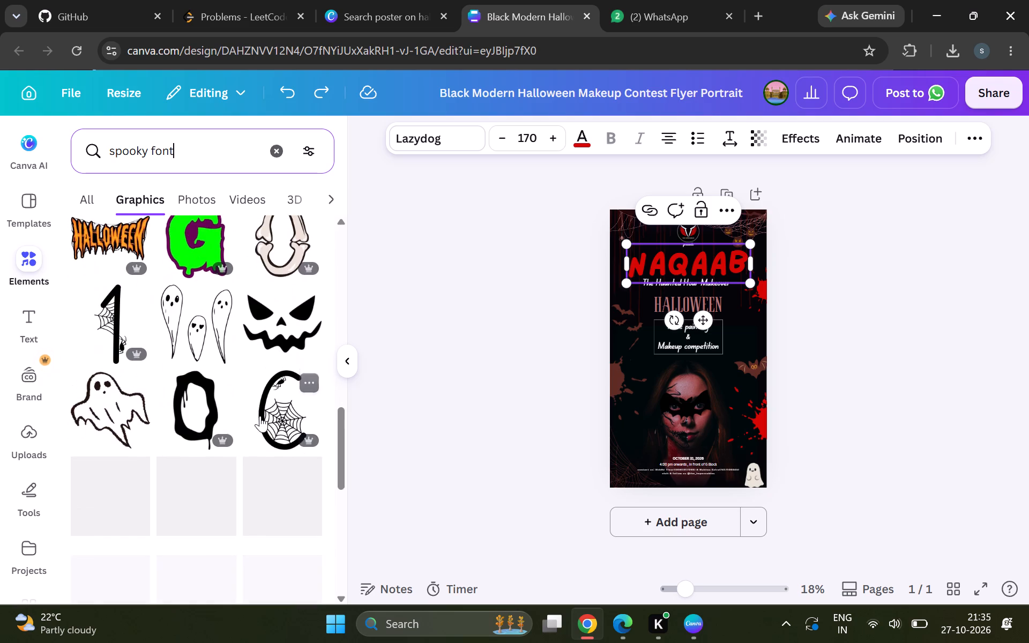
scroll(260, 416, "up", 7)
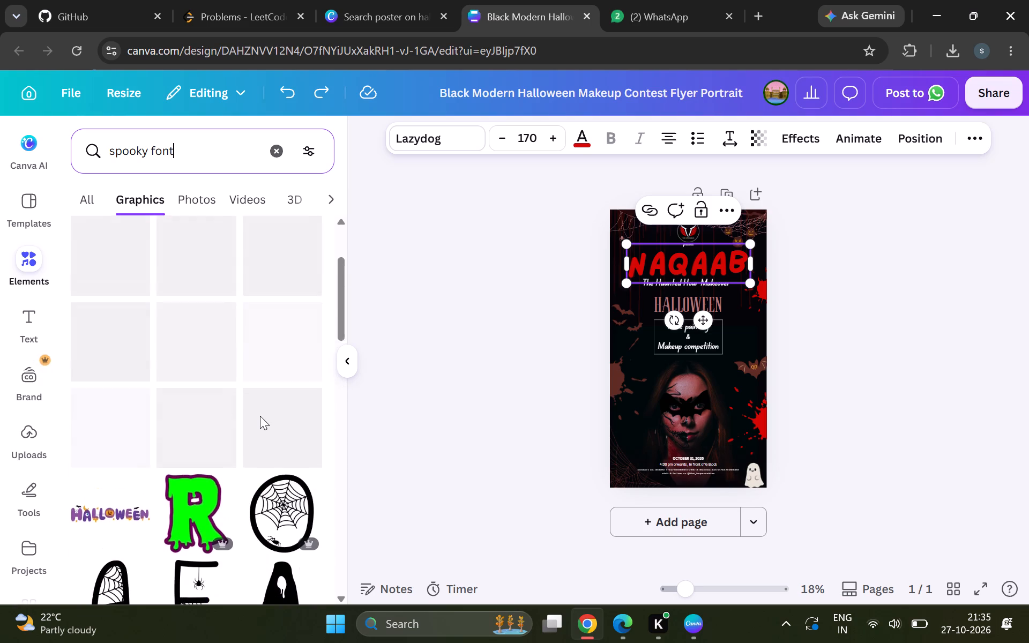
scroll(260, 416, "up", 1)
scroll(260, 416, "down", 1)
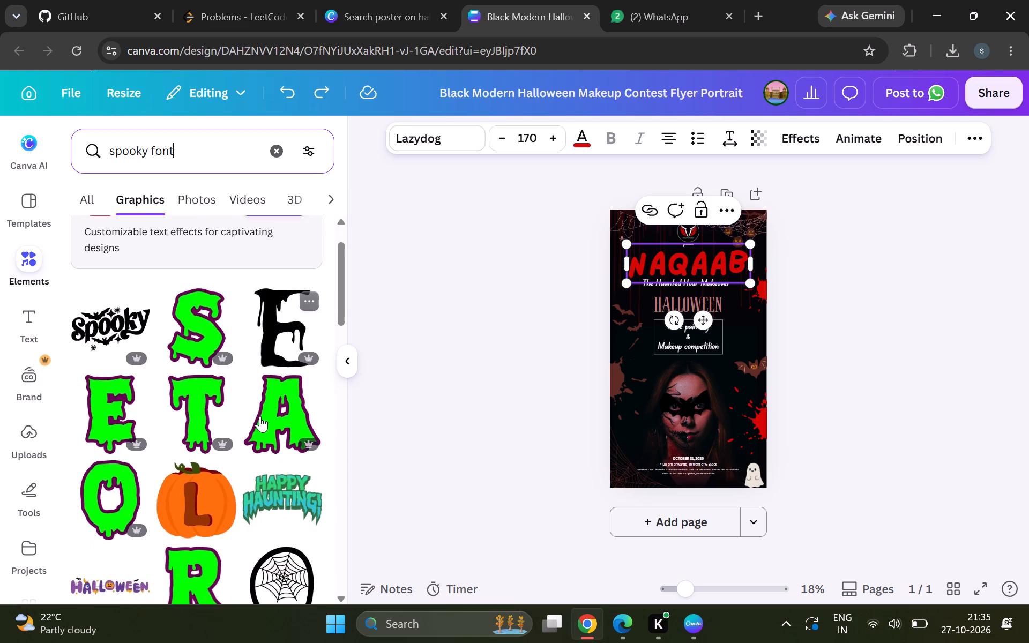
scroll(260, 416, "down", 2)
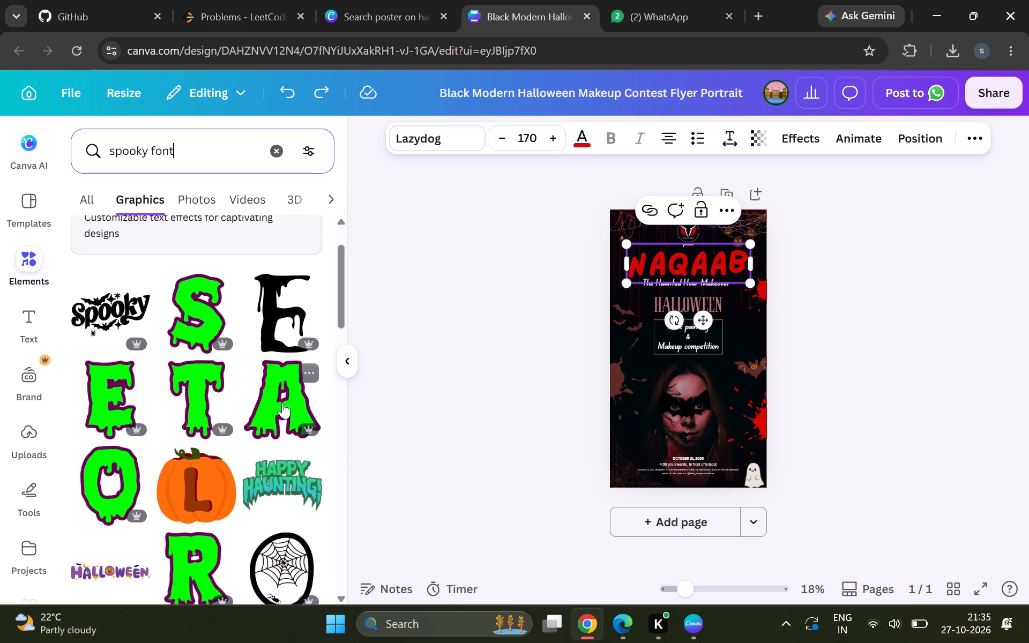
scroll(233, 466, "down", 5)
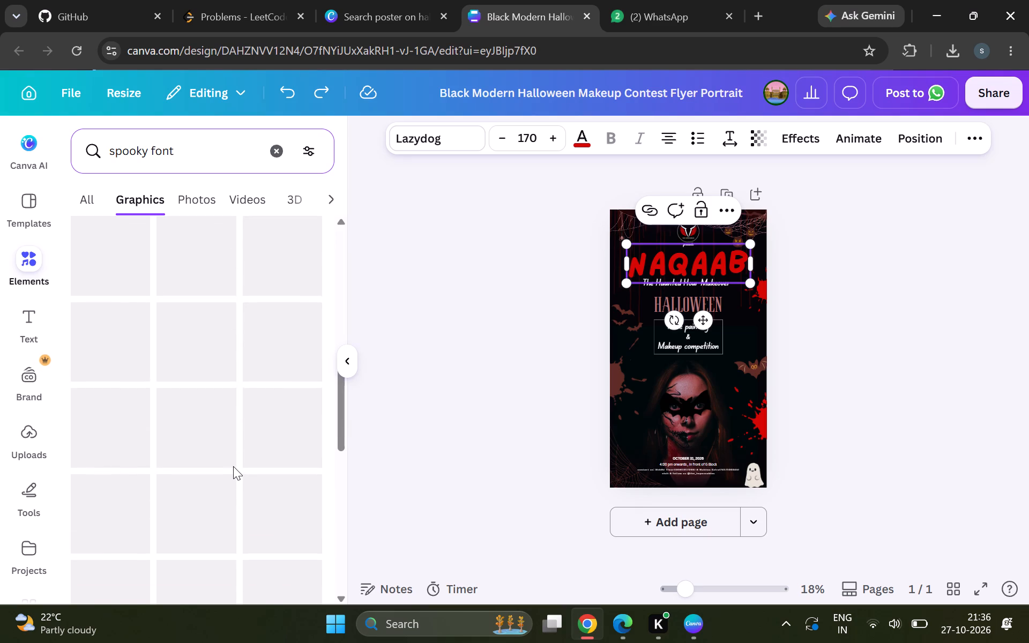
scroll(233, 466, "down", 2)
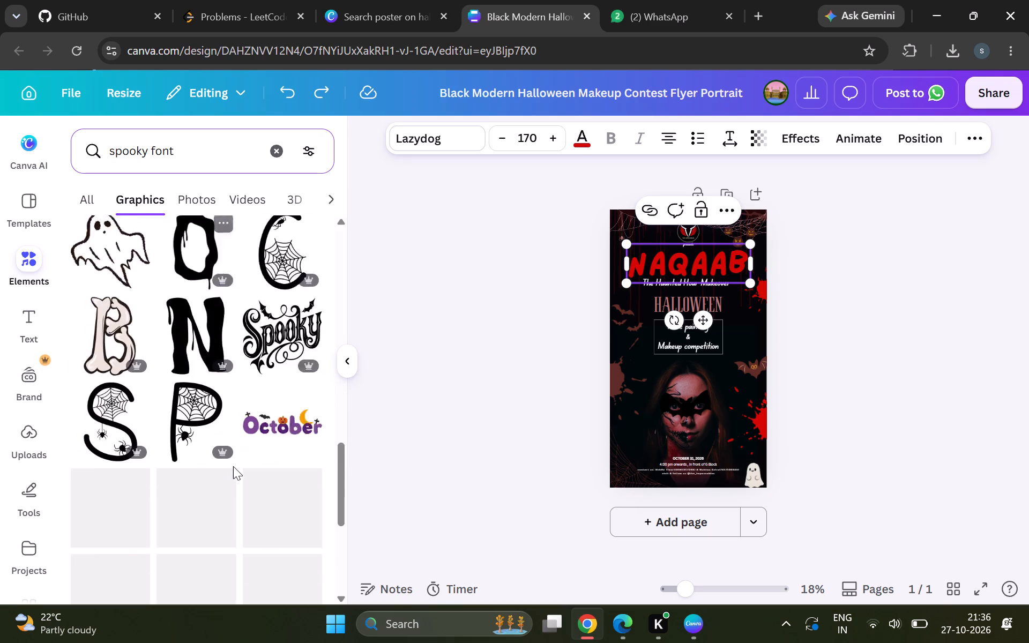
scroll(233, 466, "down", 3)
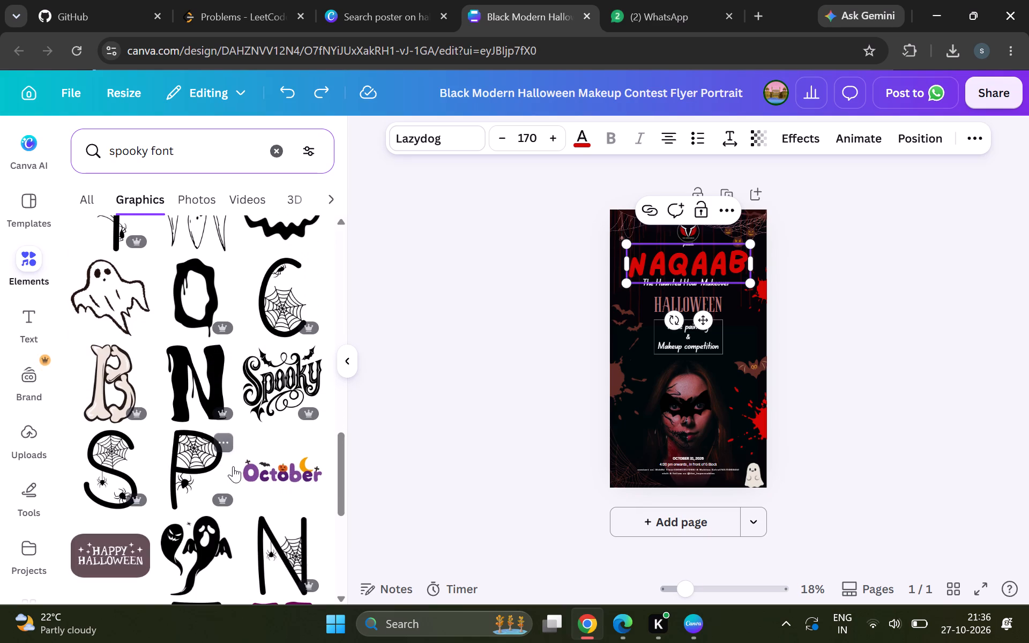
scroll(191, 382, "up", 1)
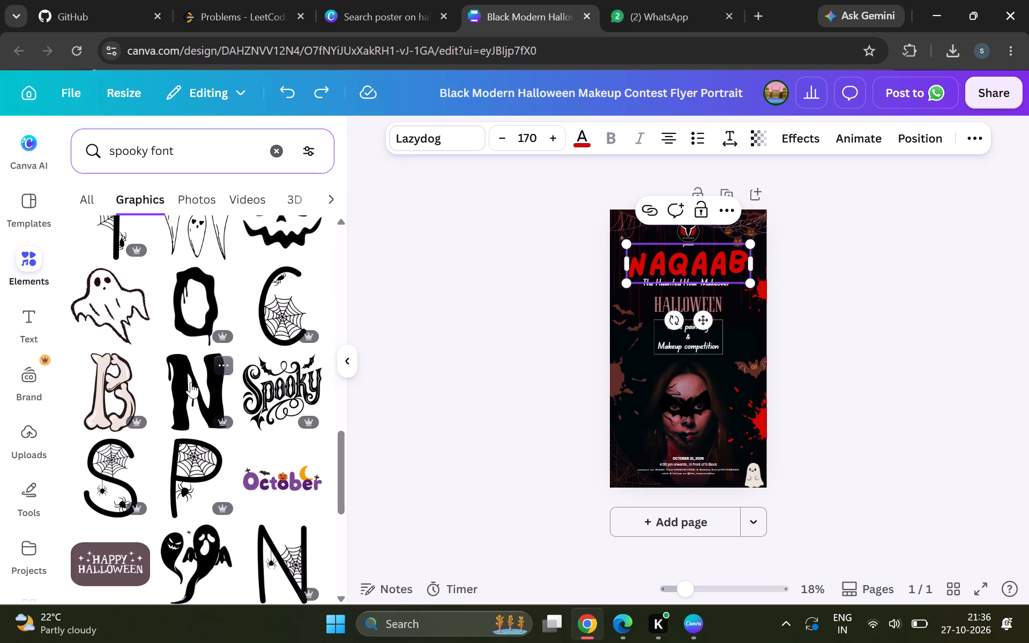
scroll(191, 382, "up", 10)
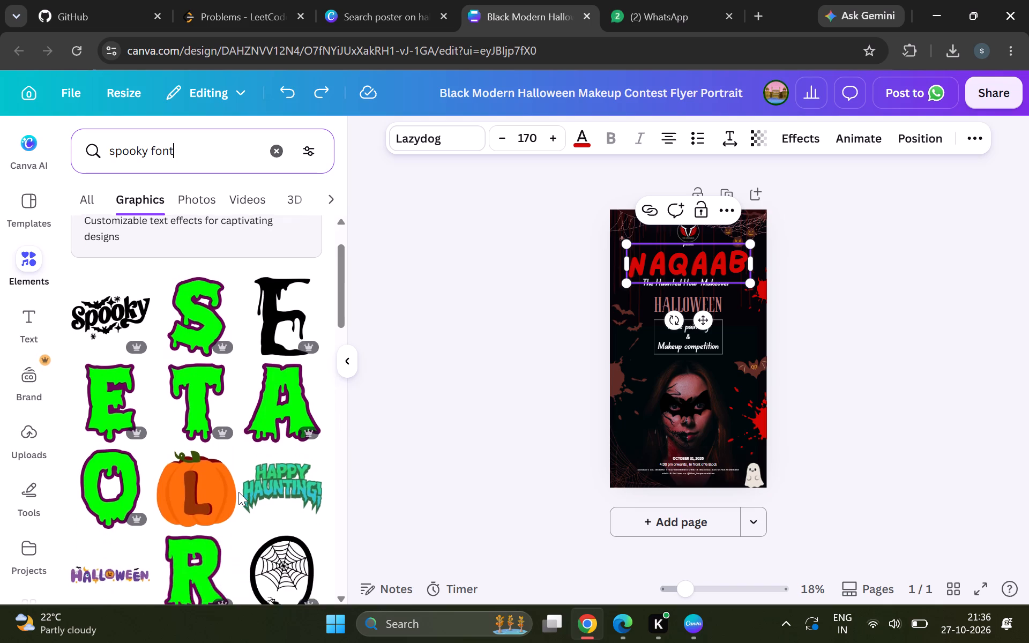
Rerun the "spooky font" graphics search and examine the lettering further down the results.
key("space")
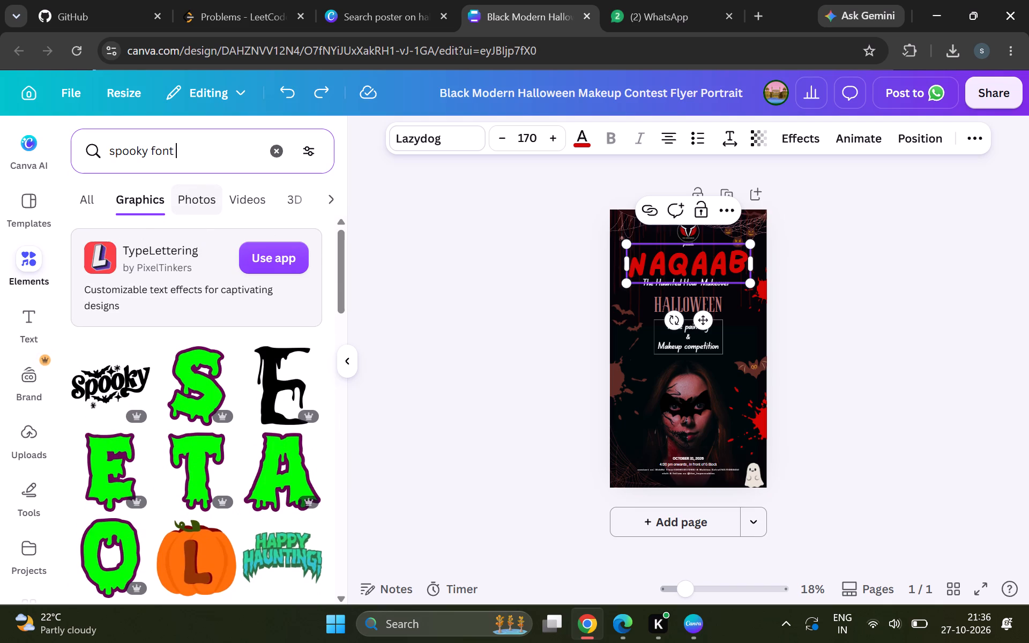
scroll(184, 394, "down", 8)
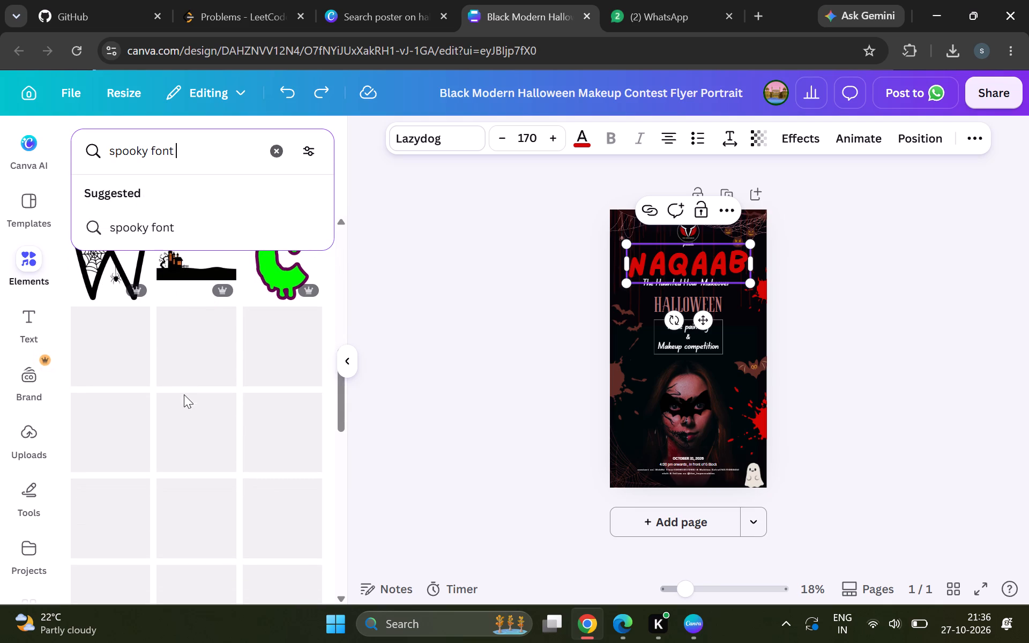
key("BackSpace")
key("Return")
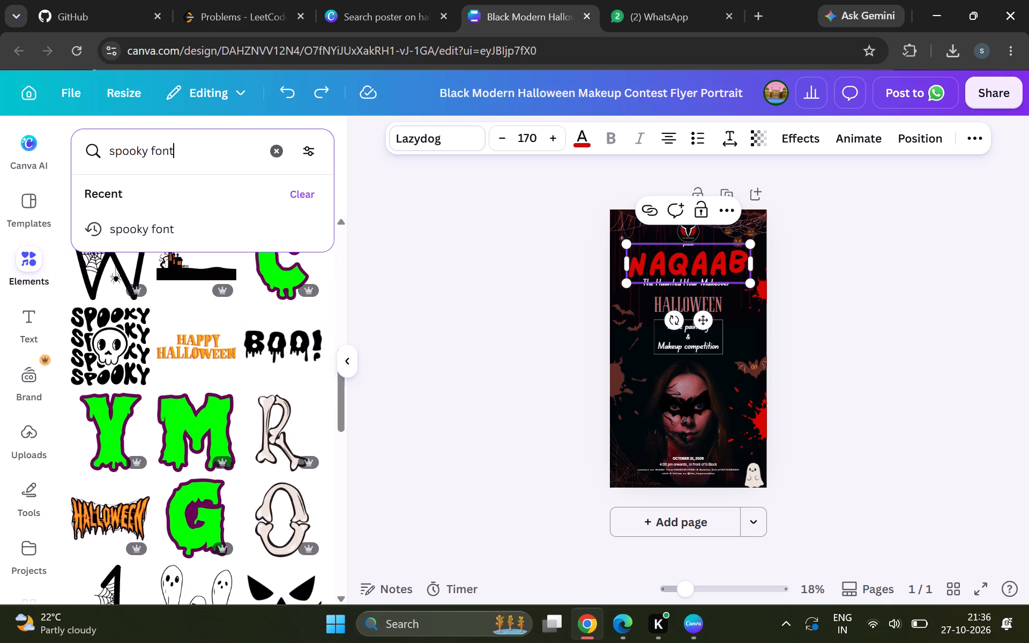
scroll(259, 318, "down", 5)
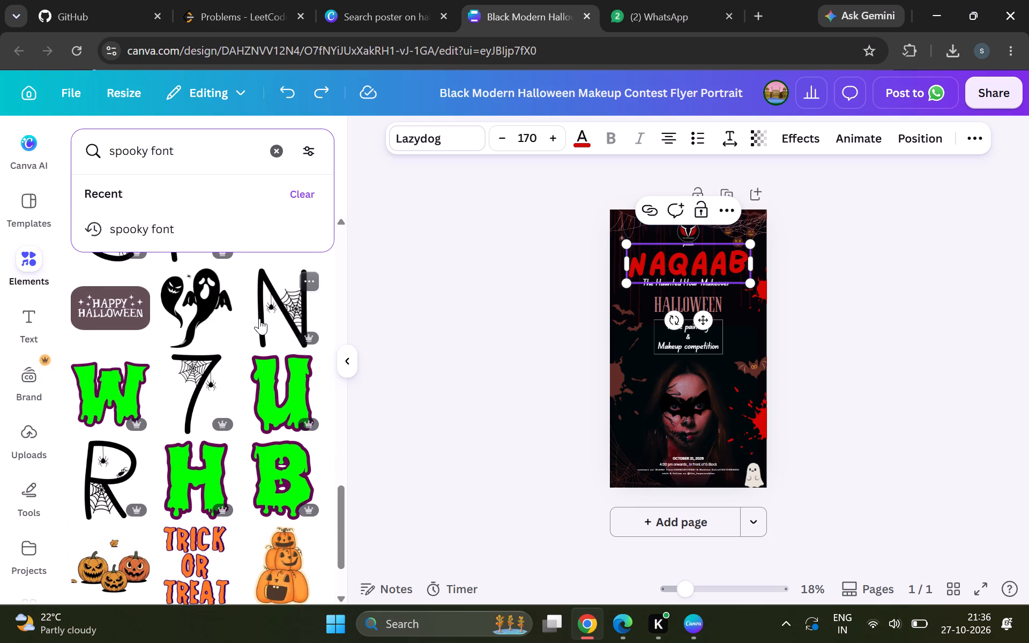
scroll(259, 318, "down", 1)
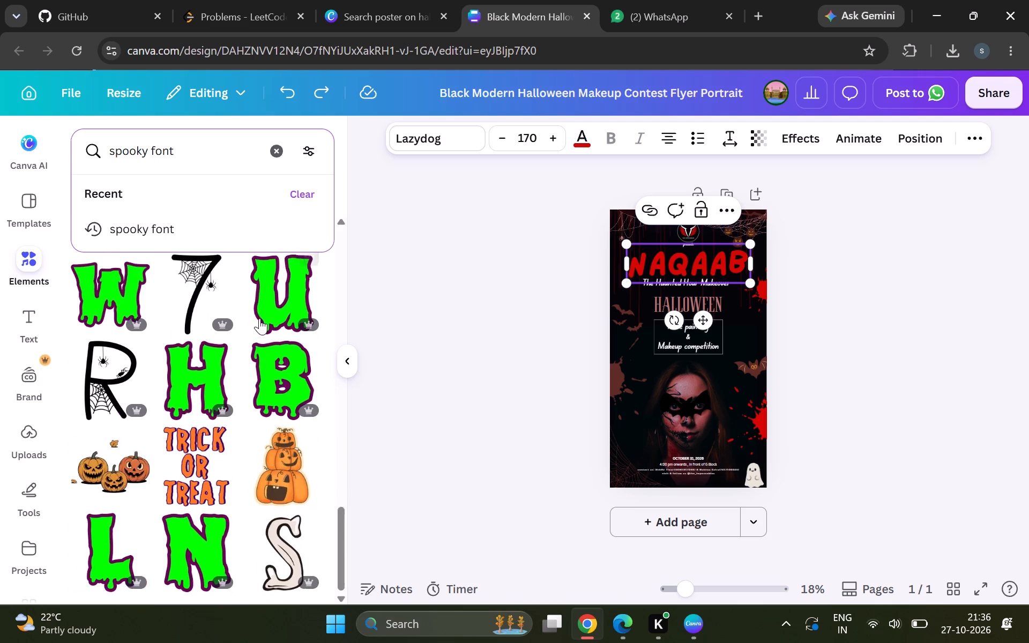
scroll(259, 318, "down", 5)
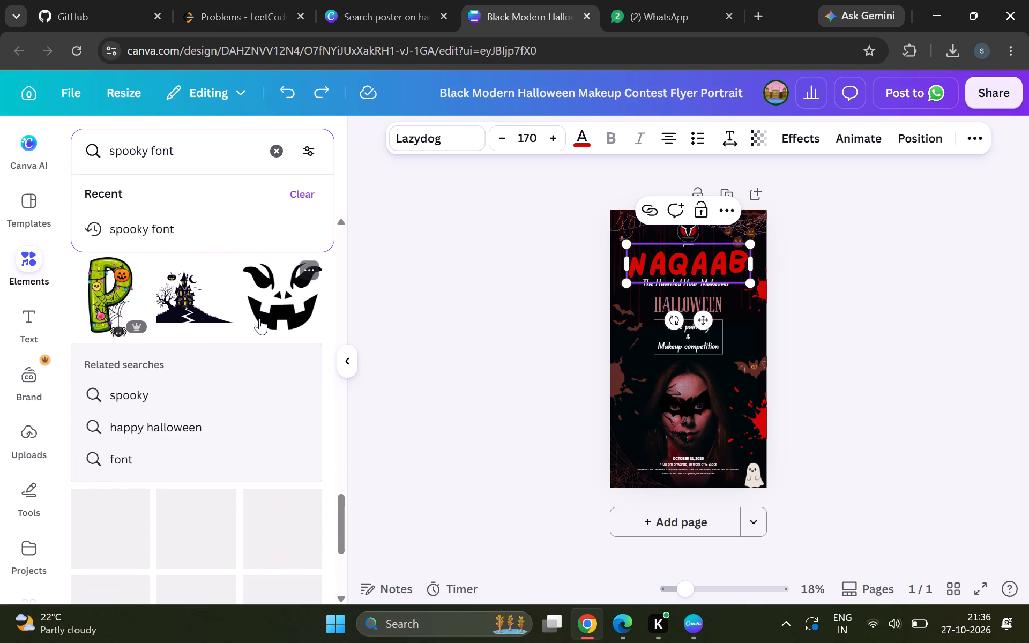
scroll(259, 318, "down", 1)
Look over the font suggestions for the NAQAAB title and the ready-made font combinations for a spooky style.
left_click(430, 145)
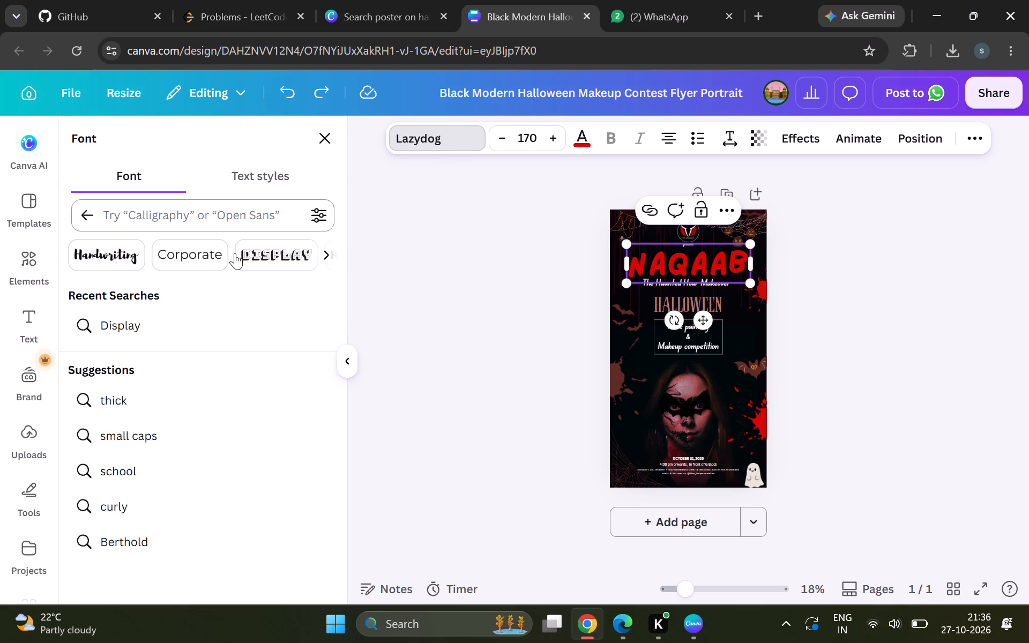
scroll(169, 503, "down", 3)
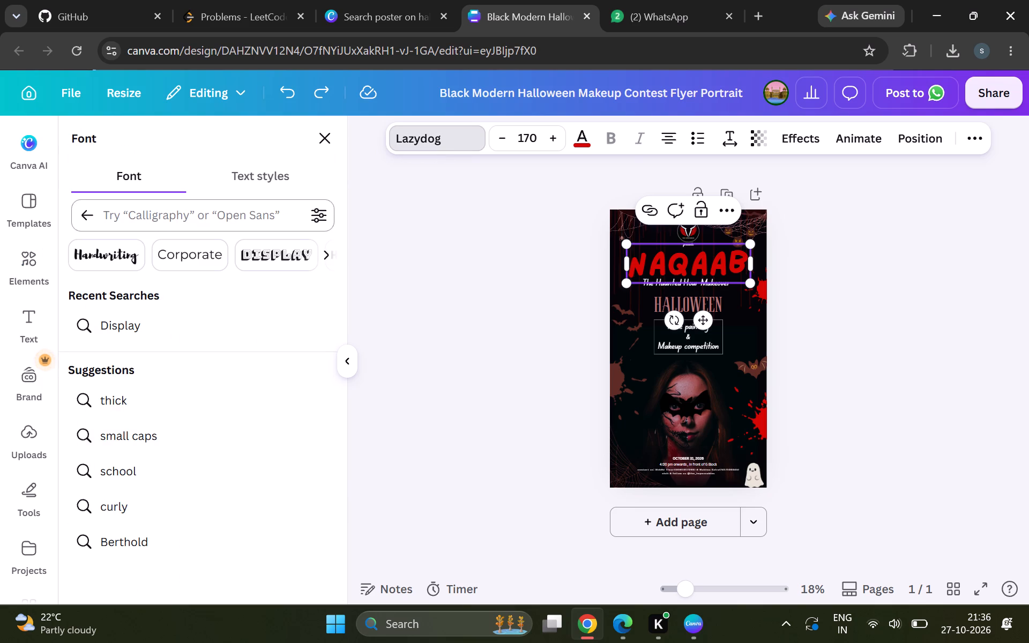
left_click(150, 217)
left_click(27, 319)
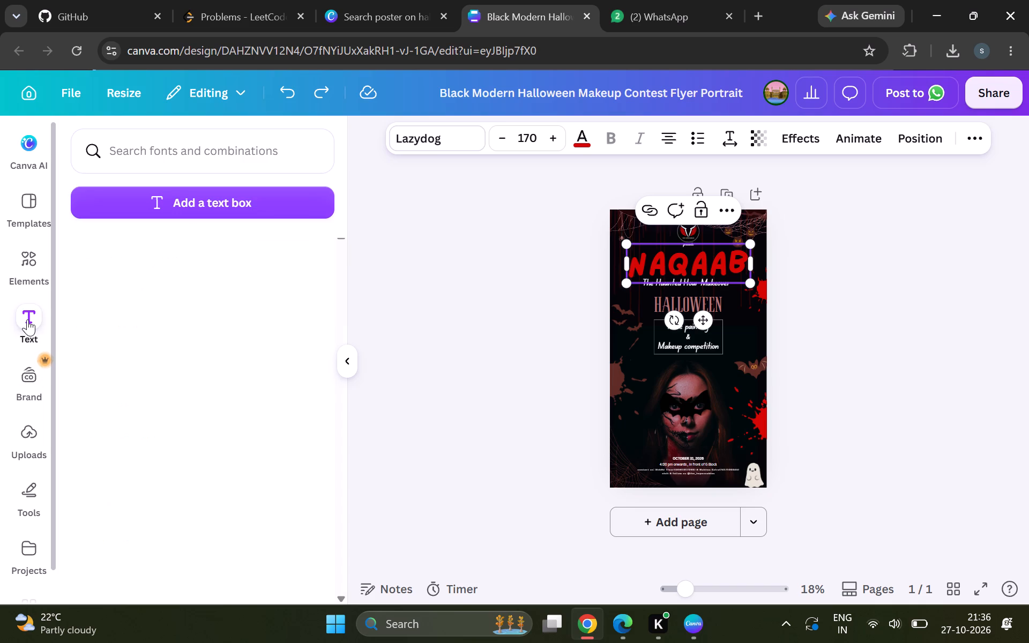
scroll(230, 476, "down", 3)
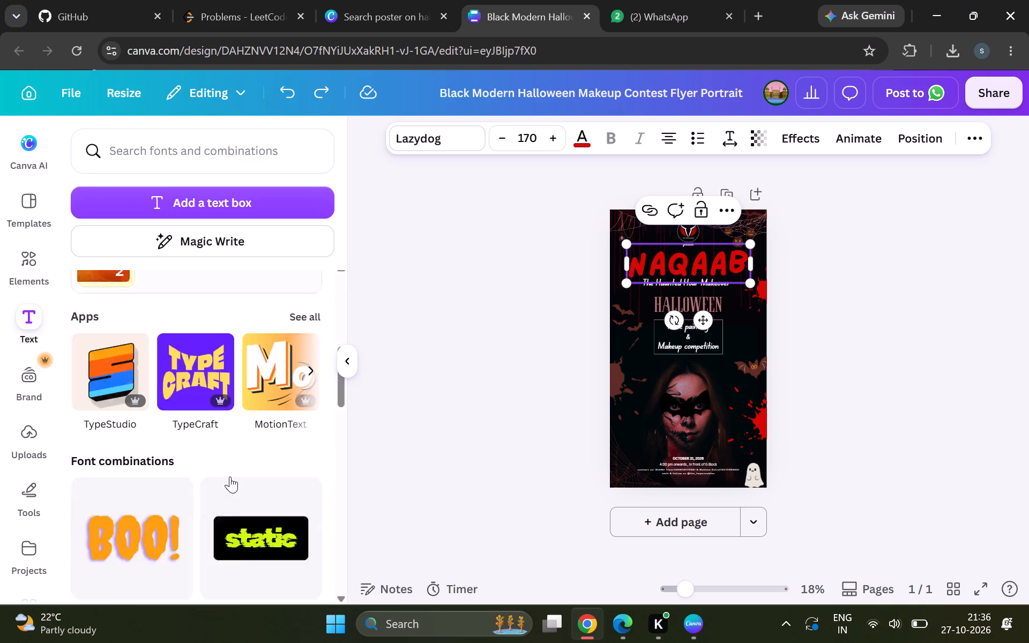
scroll(230, 476, "down", 4)
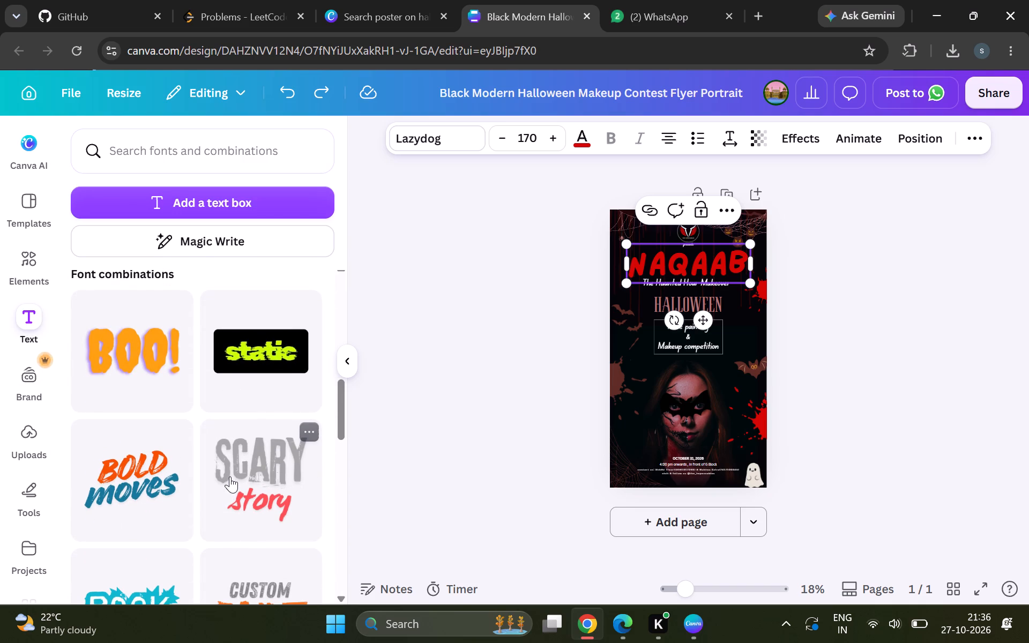
scroll(230, 476, "down", 1)
scroll(230, 476, "up", 6)
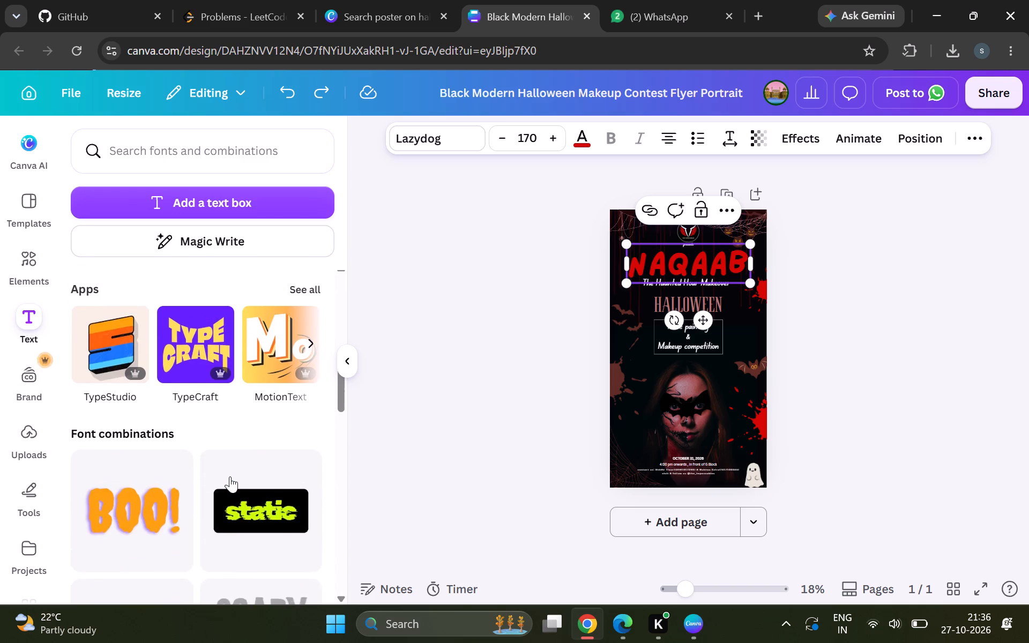
scroll(230, 476, "up", 2)
Search the text fonts and combinations for "spooky font" and look through the matching styles.
left_click(202, 152)
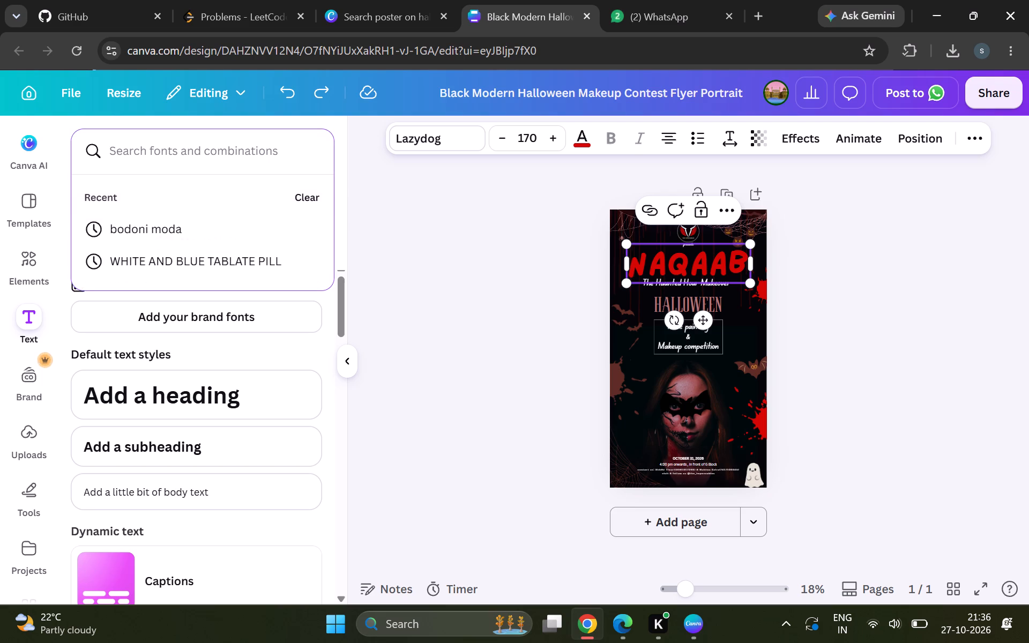
type("spooky")
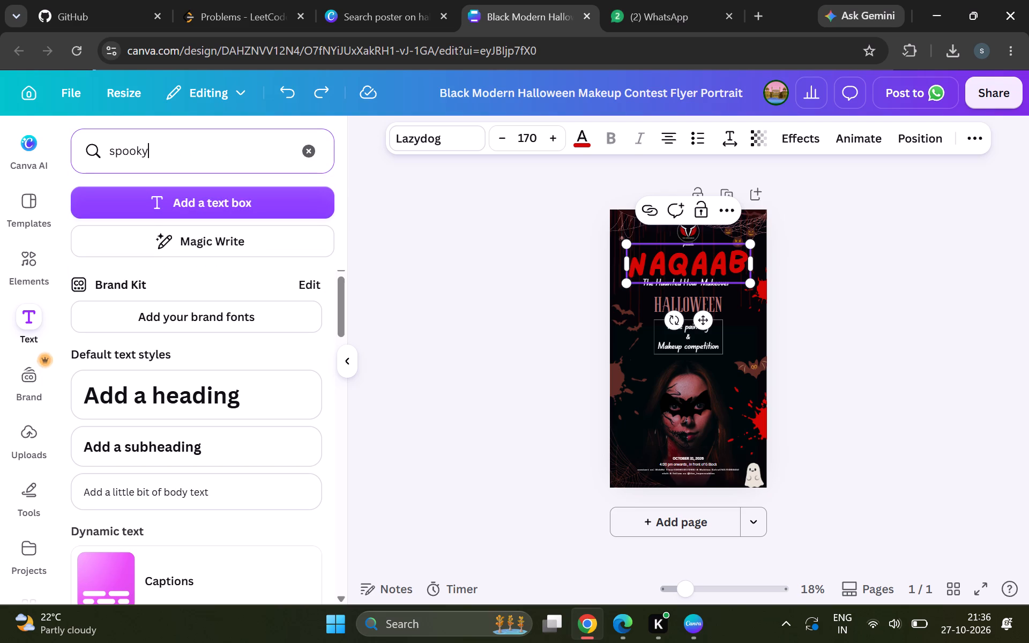
key("space")
type("font")
key("Return")
scroll(176, 470, "down", 2)
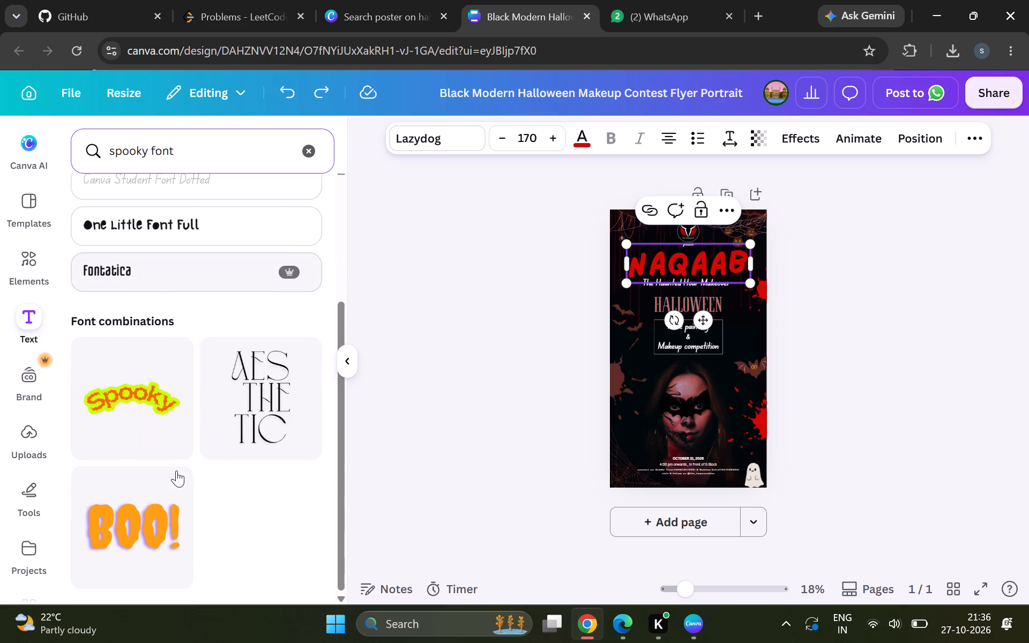
scroll(176, 470, "down", 3)
scroll(176, 470, "up", 6)
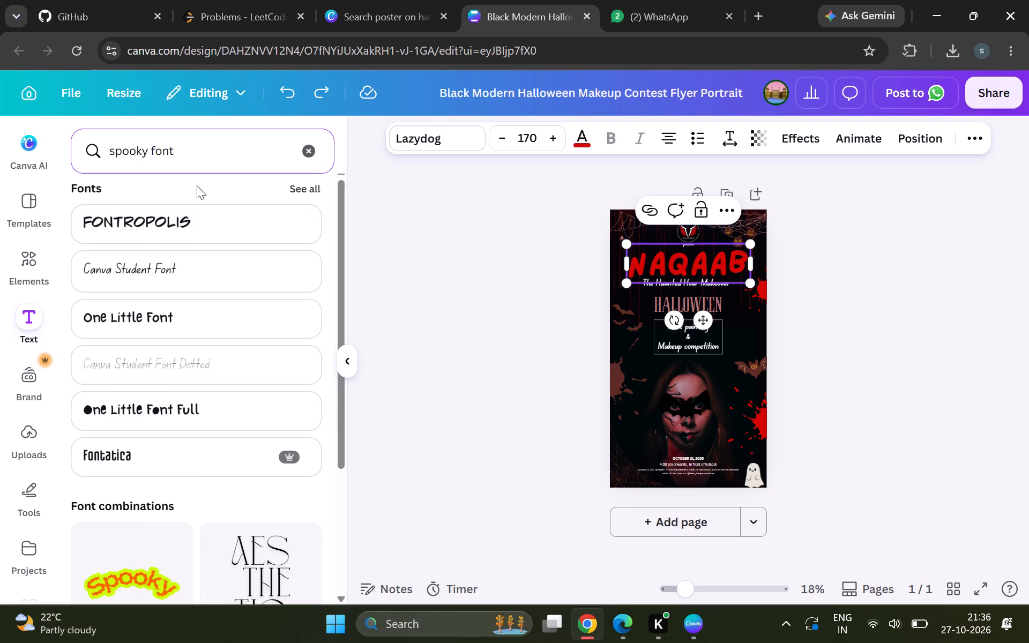
Shorten the fonts and combinations search to "spooky" and rerun it.
left_click(187, 156)
key("BackSpace")
key("BackSpace")
key("BackSpace")
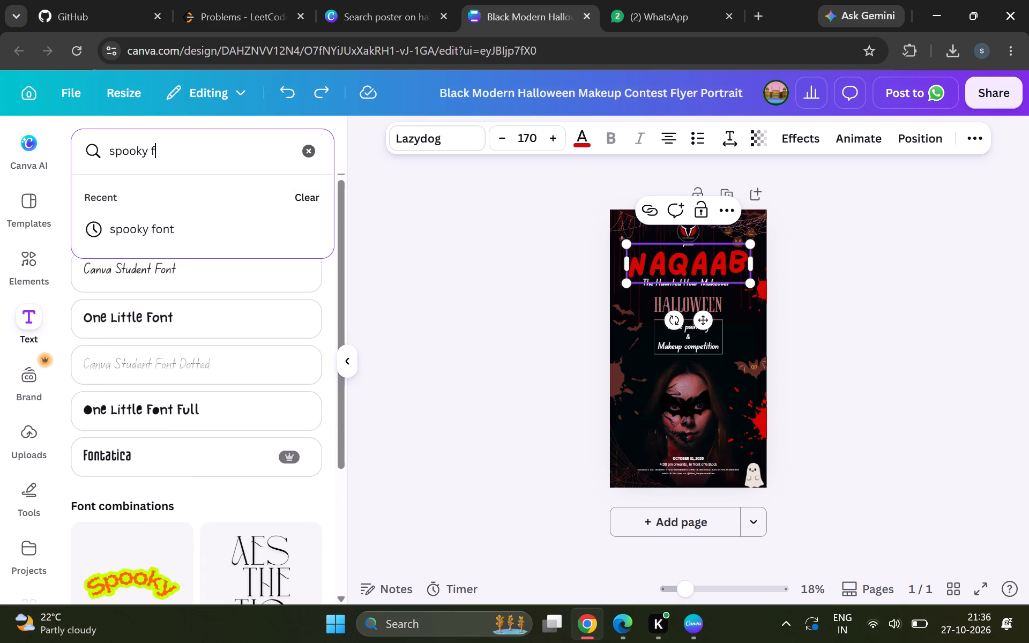
key("BackSpace")
key("Return")
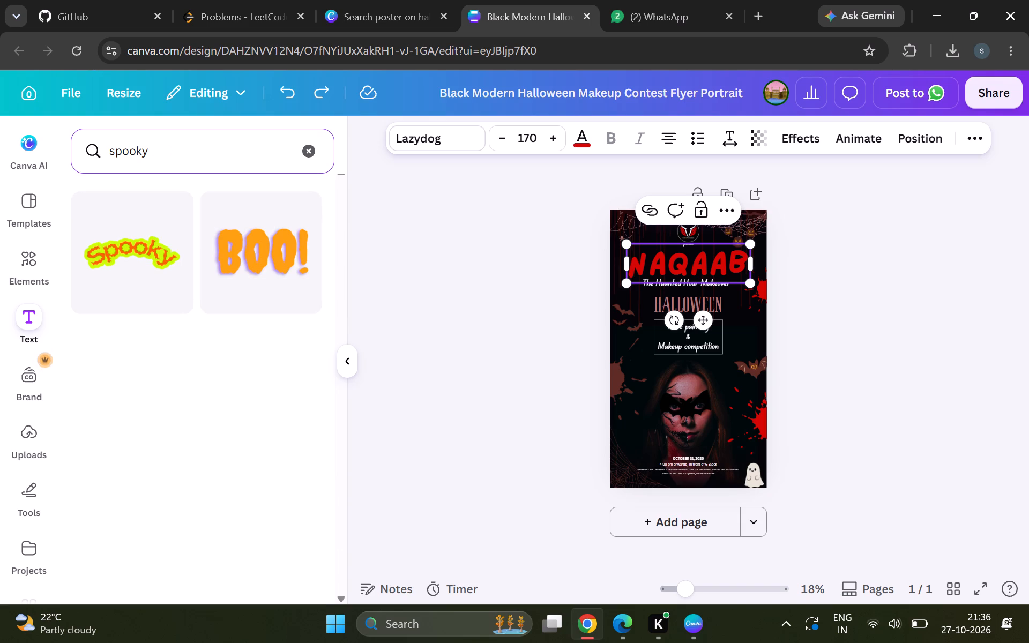
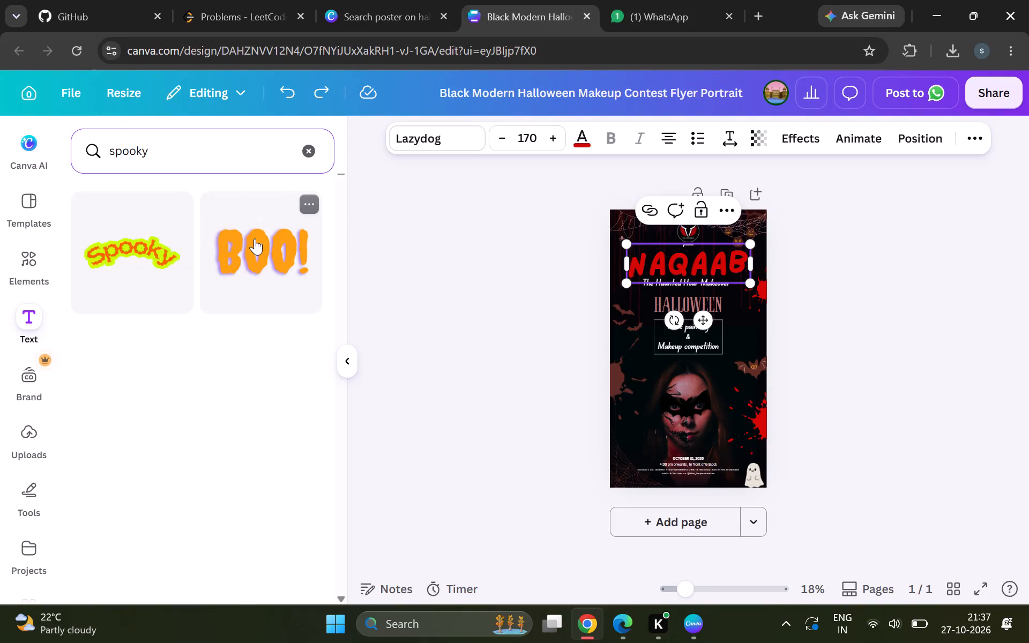
Add the orange "BOO!" text style to the poster and replace its wording with "NAQAAB".
left_click(255, 238)
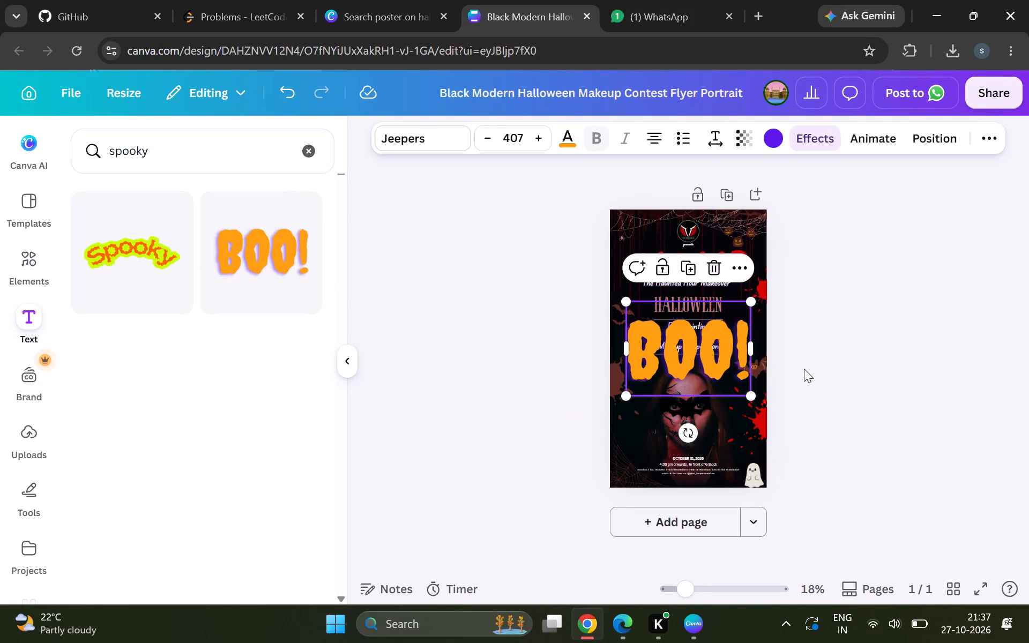
scroll(804, 369, "up", 1)
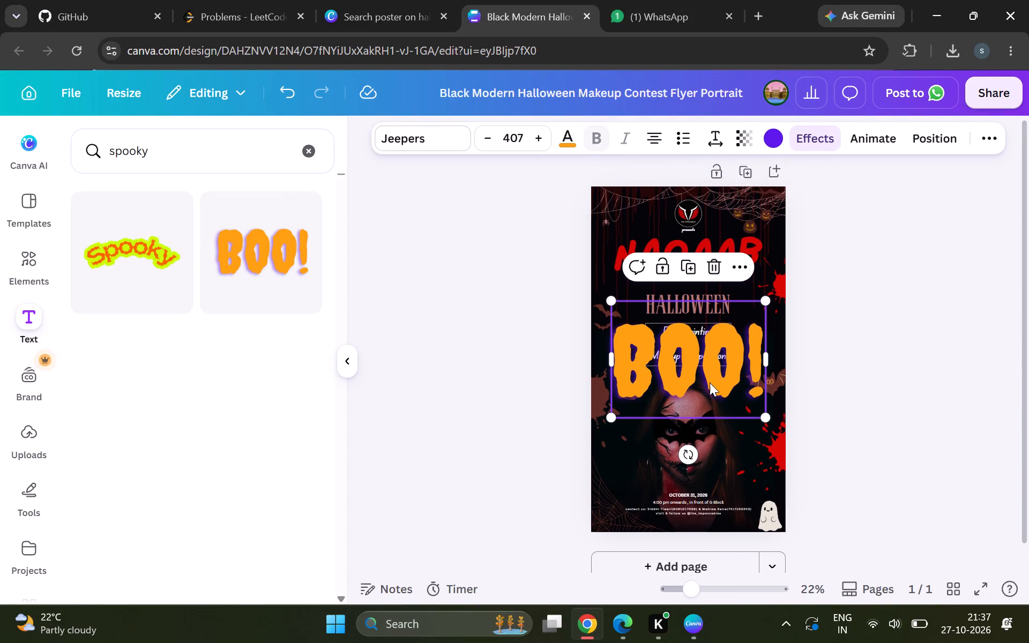
double_click(703, 385)
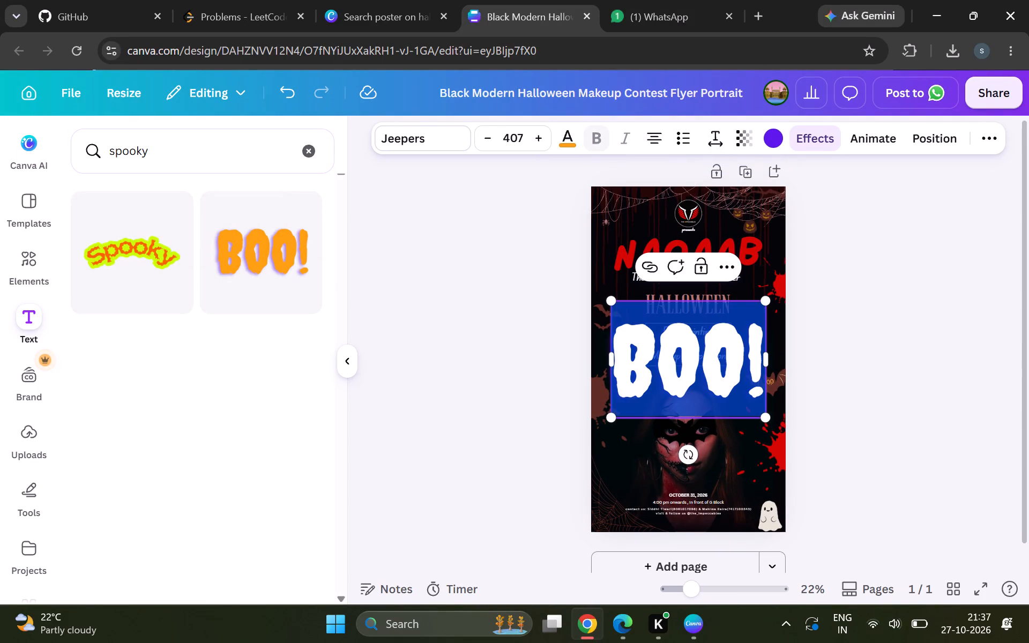
key("shift+n")
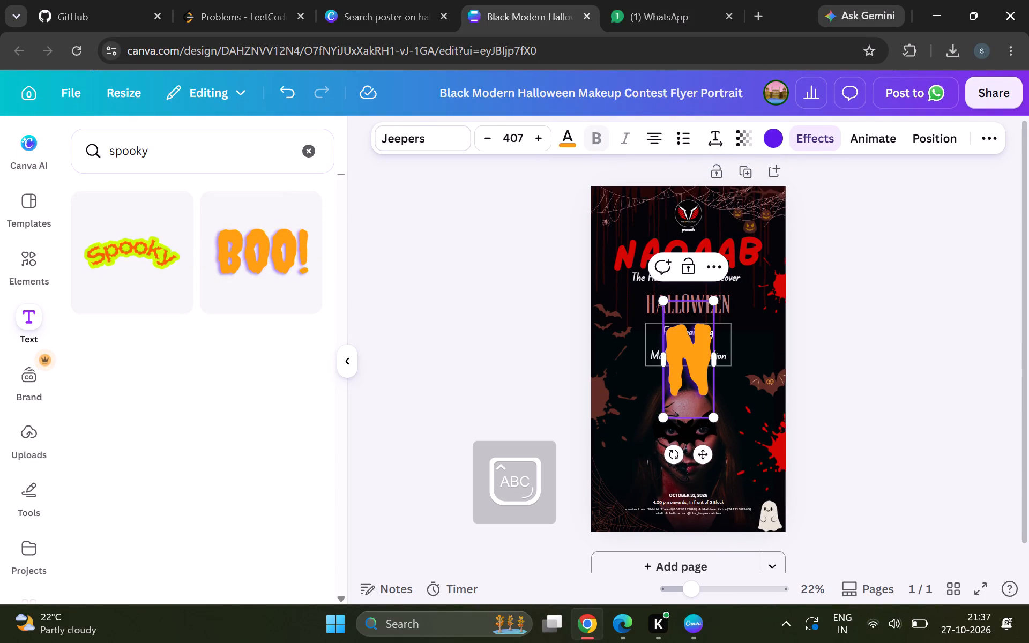
key("a")
type("QAAB")
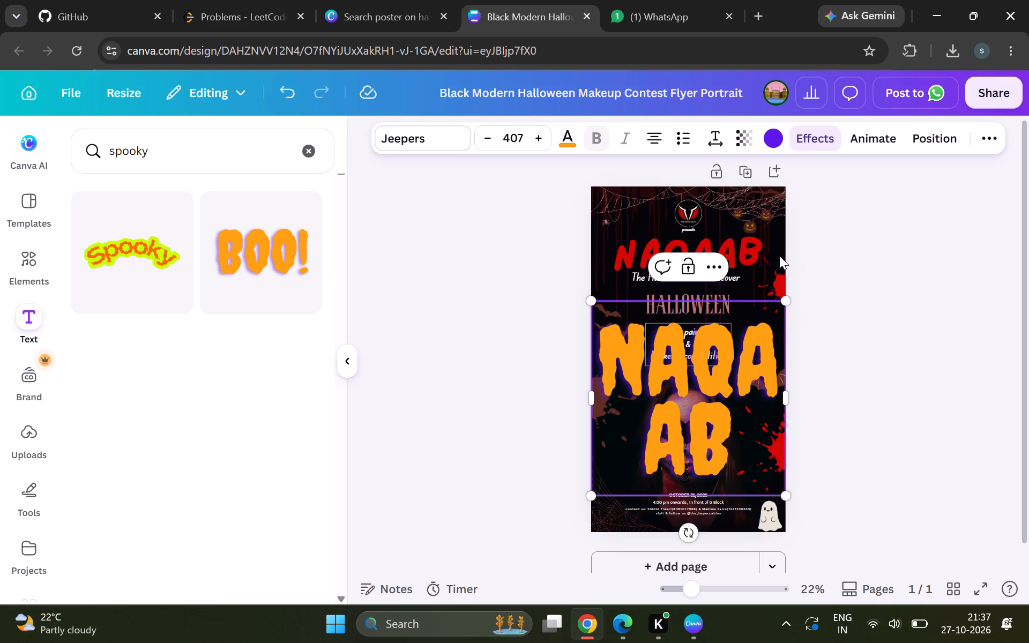
Delete the old red Lazydog NAQAAB title from the poster.
left_click(745, 243)
key("BackSpace")
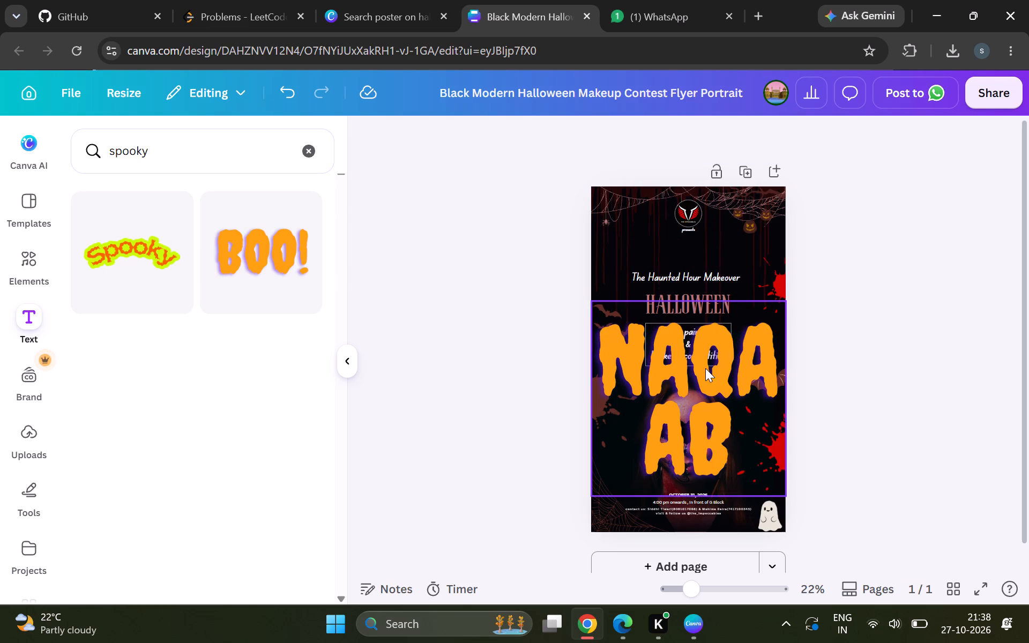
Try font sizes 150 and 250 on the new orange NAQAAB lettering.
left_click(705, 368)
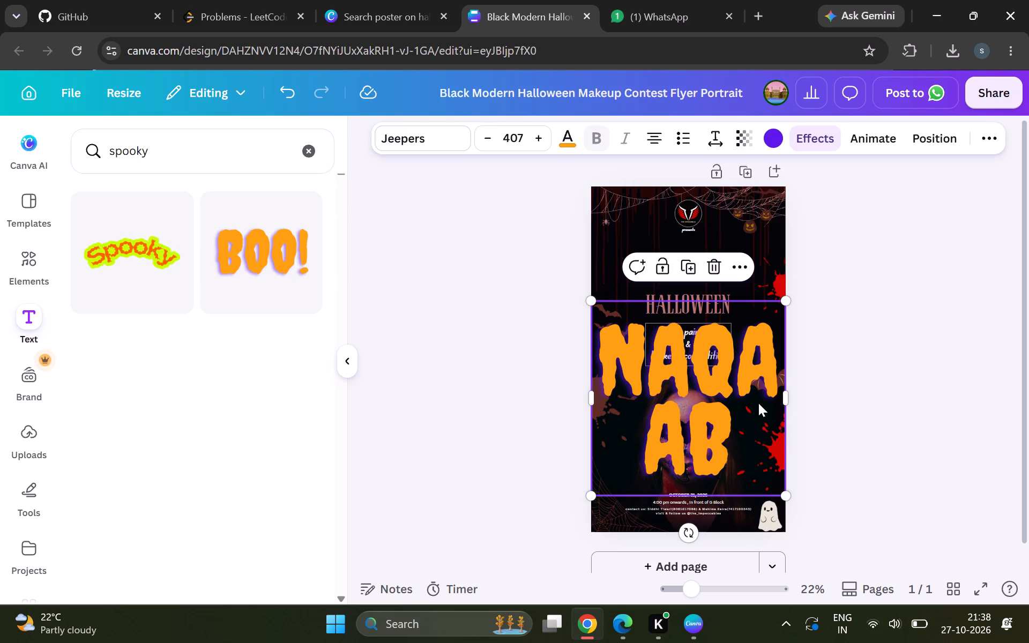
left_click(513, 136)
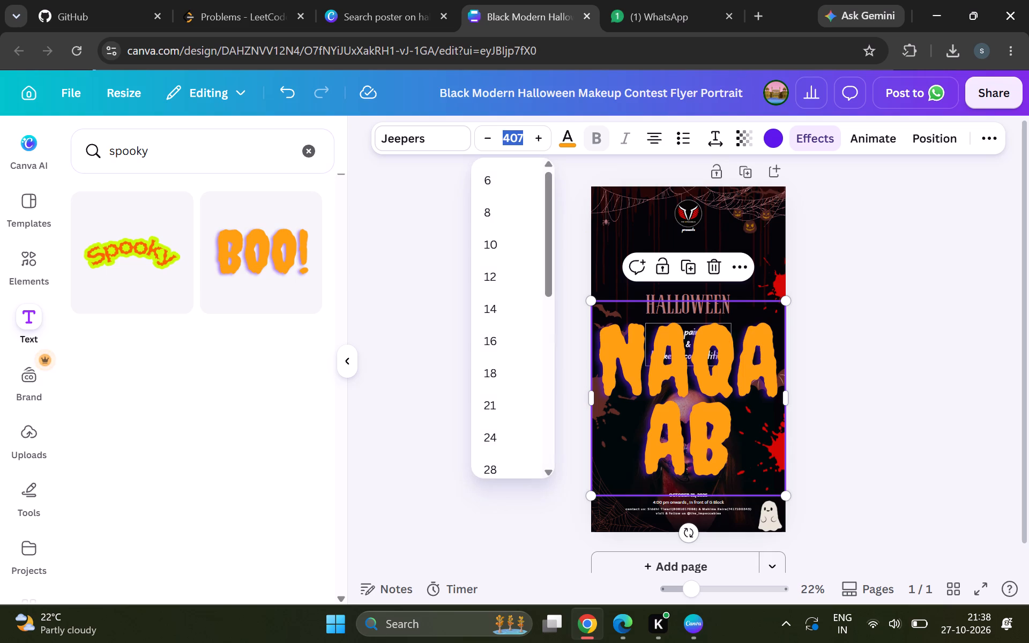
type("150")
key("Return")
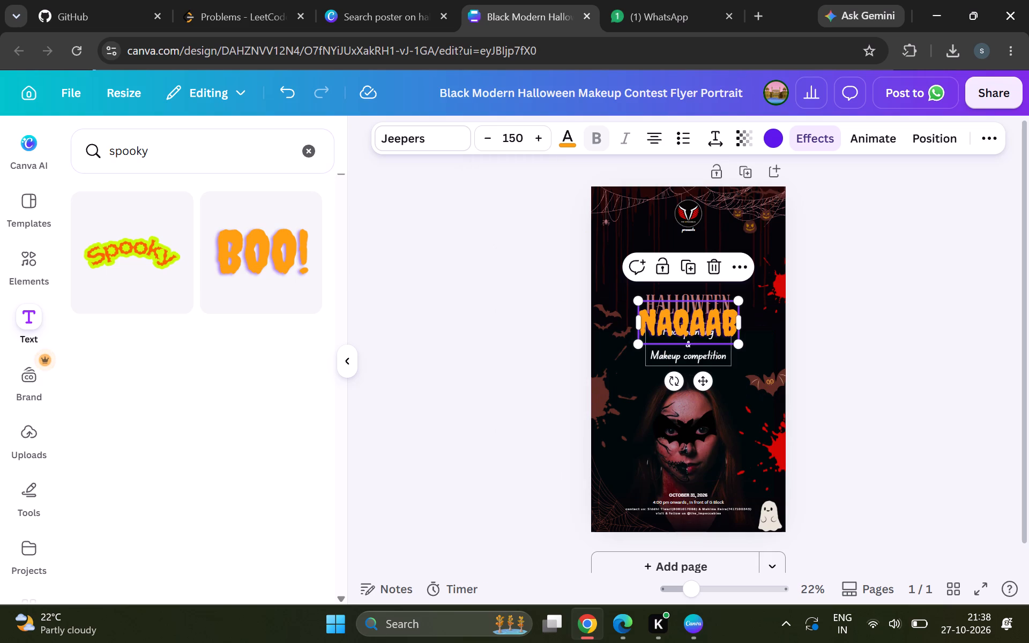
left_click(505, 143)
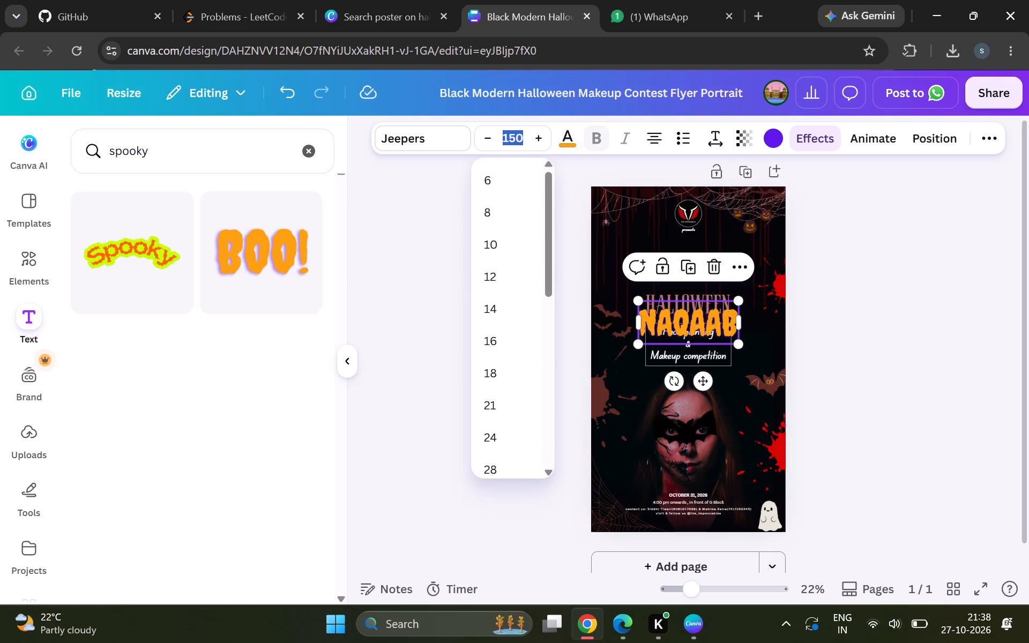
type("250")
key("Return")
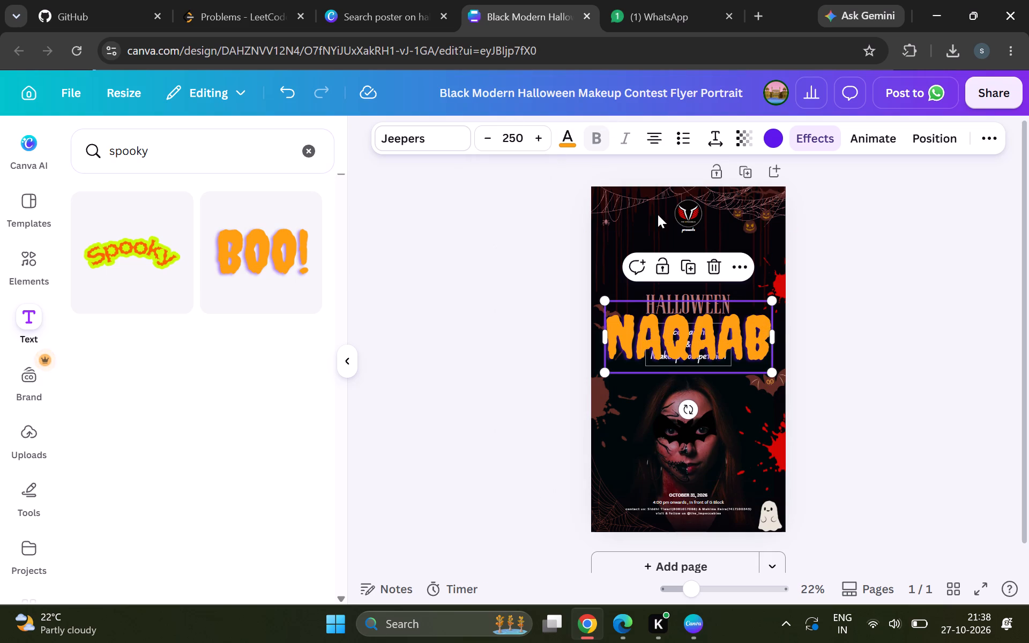
Move the orange NAQAAB lettering up into the title spot just below "presents".
left_click_drag(713, 383, 713, 273)
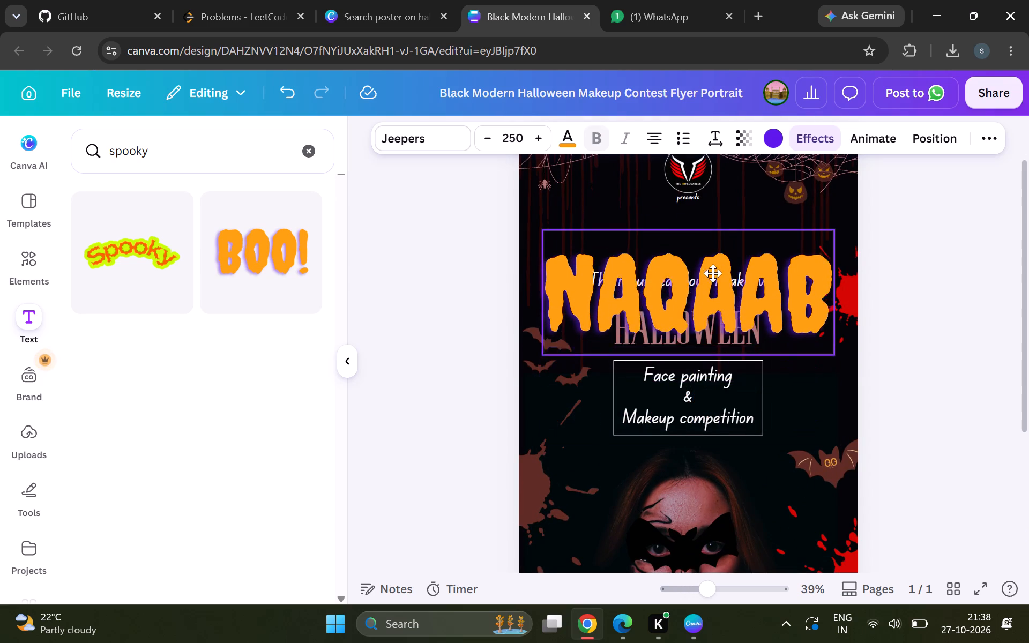
left_click_drag(713, 273, 713, 248)
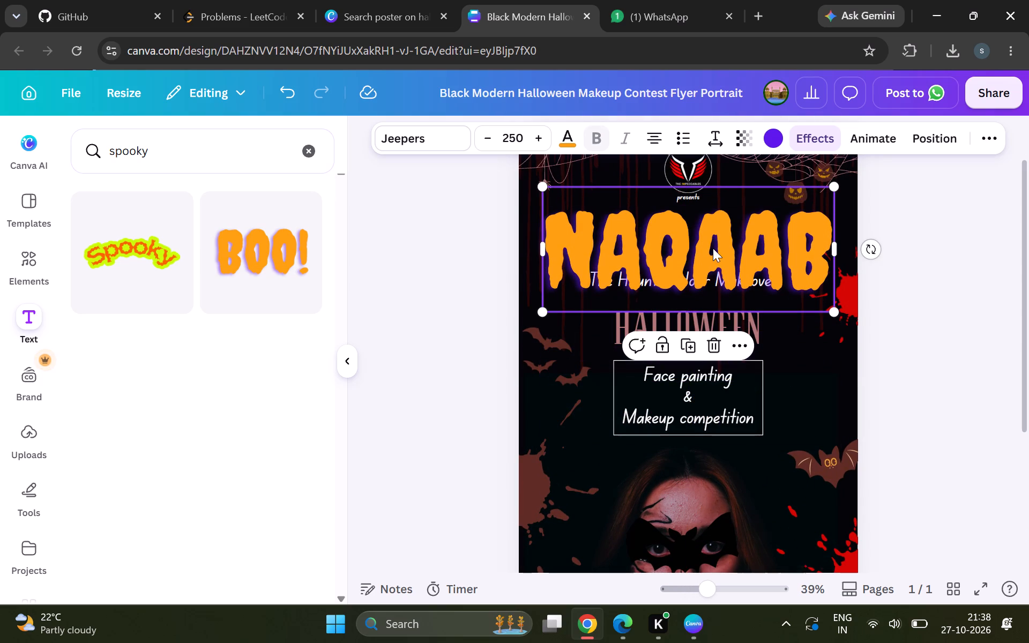
Try the NAQAAB title at font size 200, and settle on 180 so it clears the "The Haunted Hour Makeover" line.
left_click(518, 144)
key("2")
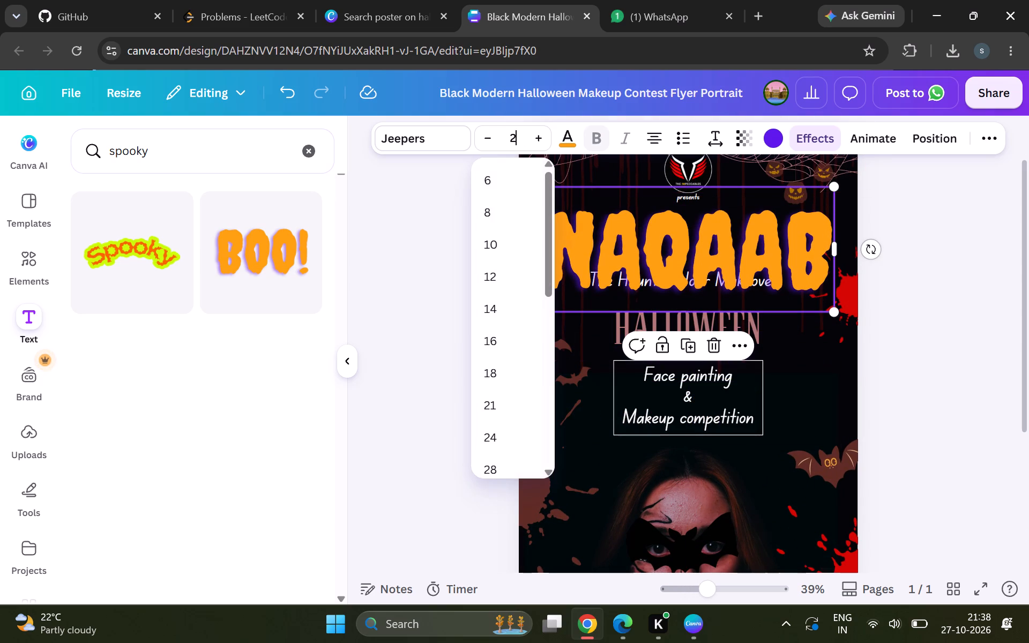
type("00")
key("Return")
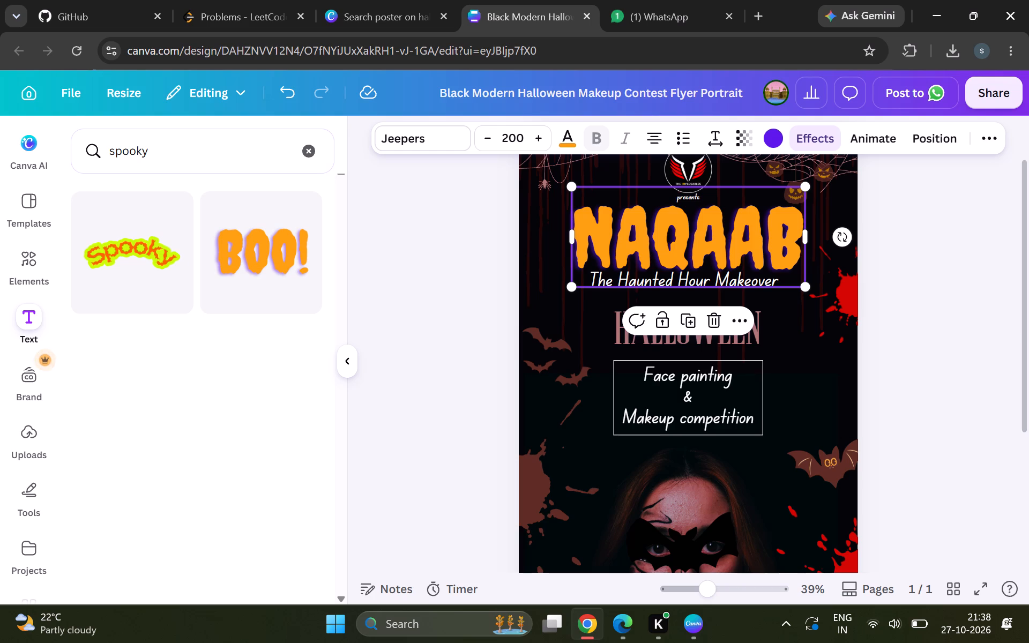
left_click(904, 395)
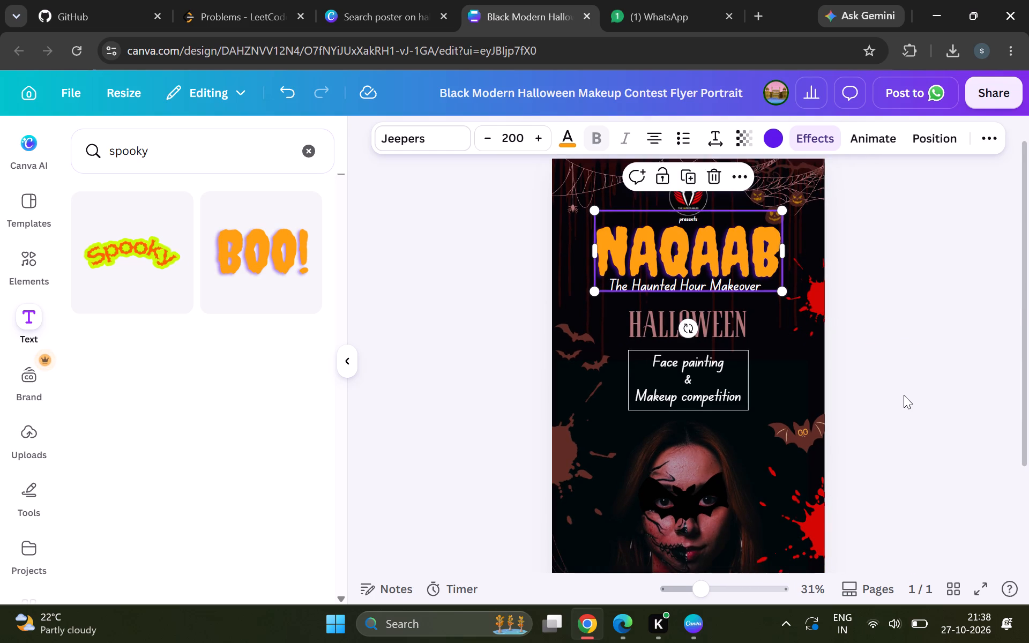
scroll(904, 395, "up", 1)
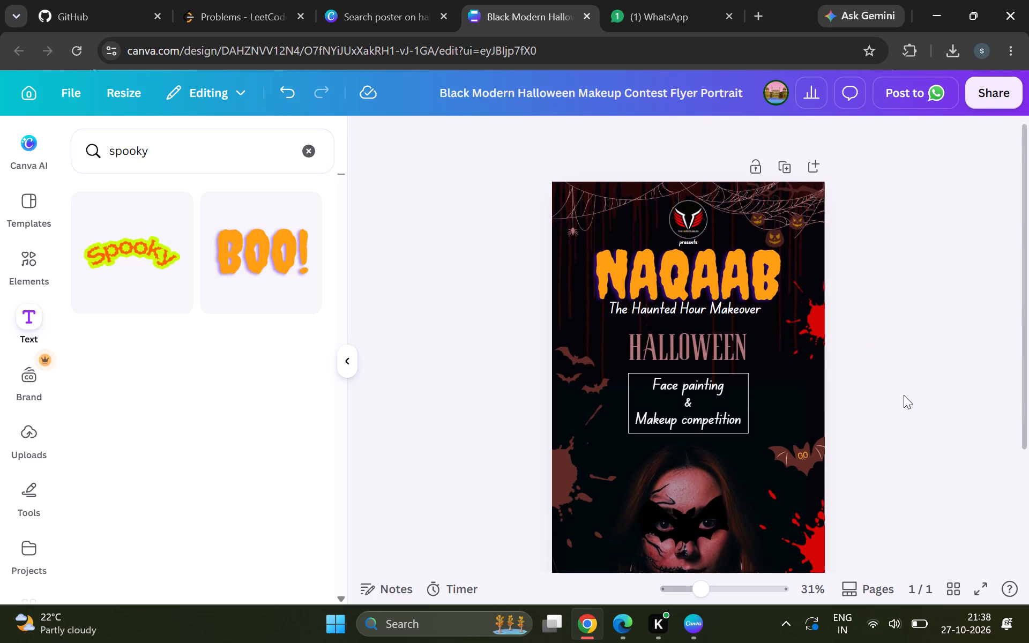
left_click(725, 273)
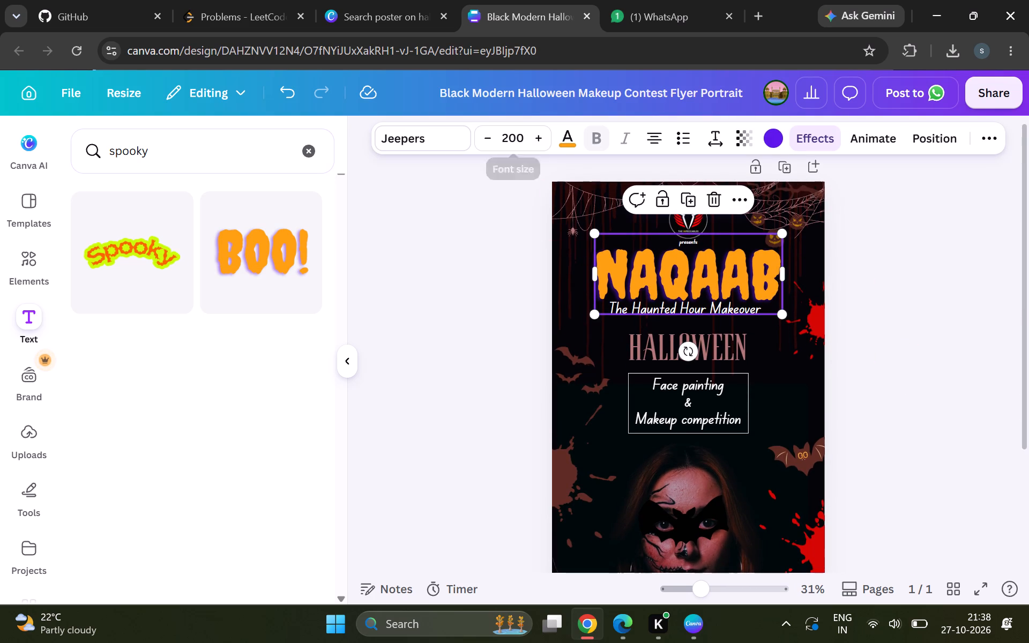
left_click(512, 136)
type("180")
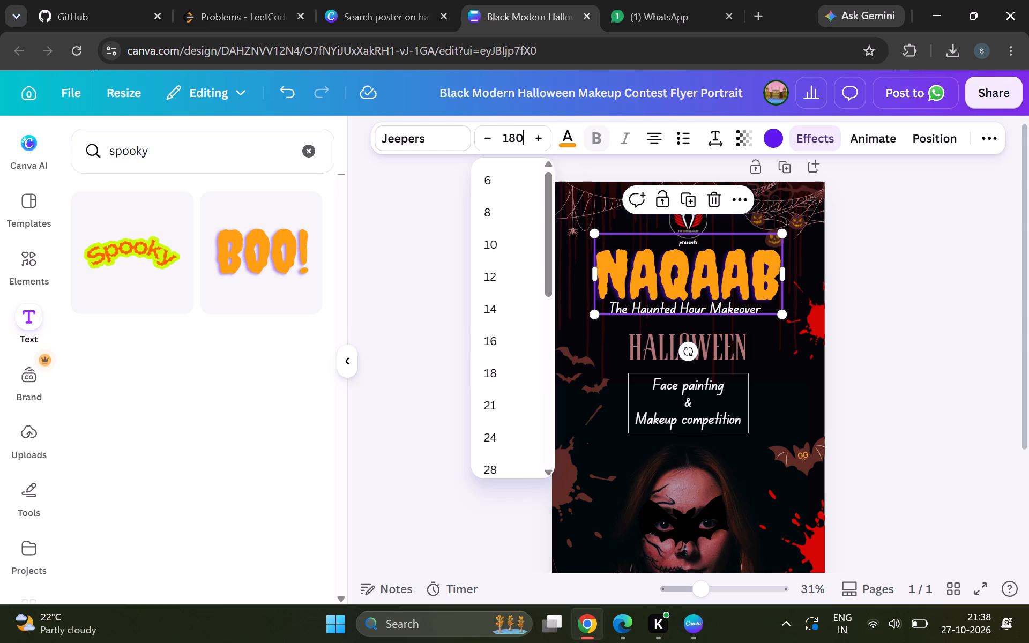
key("Return")
left_click(901, 327)
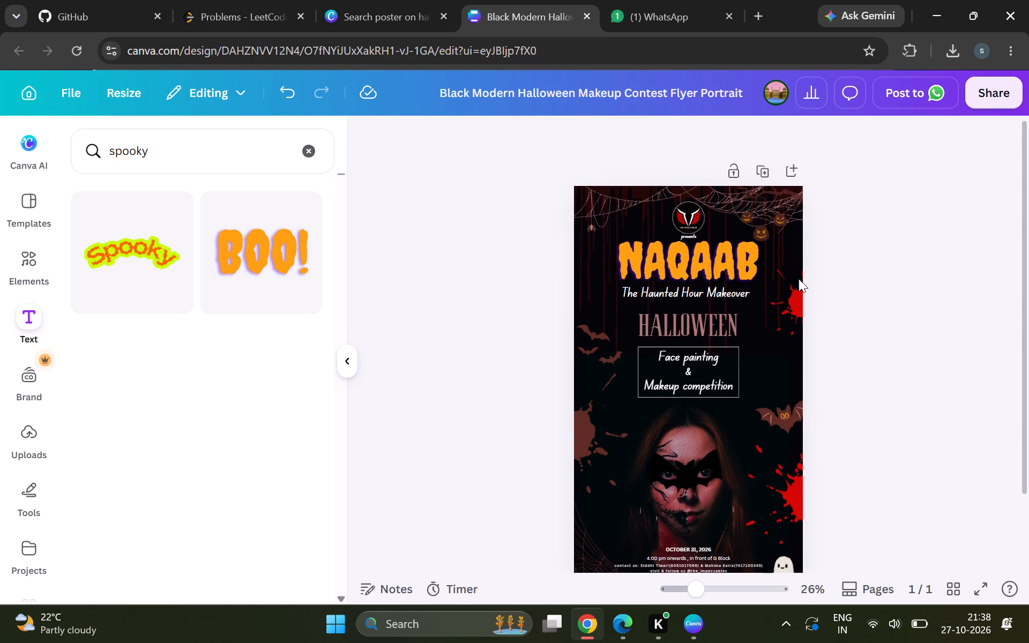
Recolour the NAQAAB title text to the design's vivid red, #d3220b.
left_click(723, 265)
left_click(569, 138)
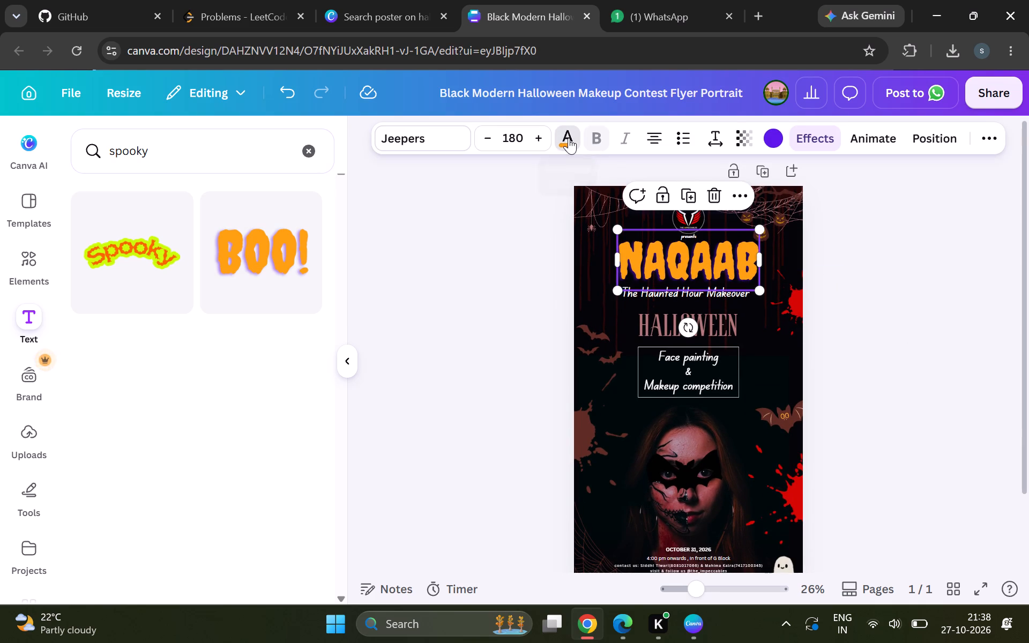
left_click(165, 309)
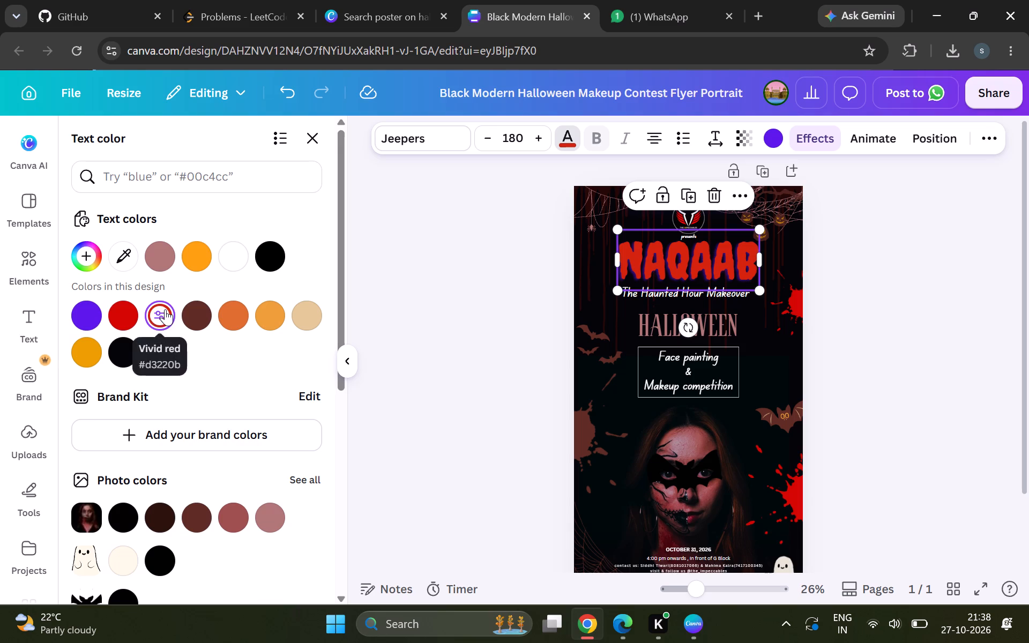
left_click(477, 397)
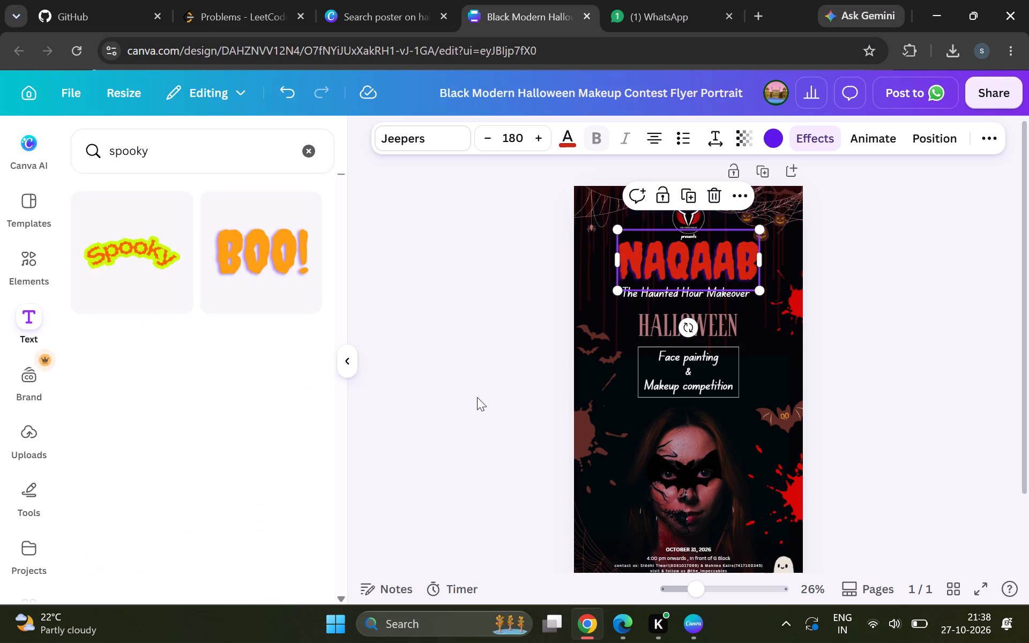
Change the NAQAAB title's effect colour, trying black and two oranges before choosing the dusty pink from the design's colours.
left_click(776, 144)
left_click(200, 345)
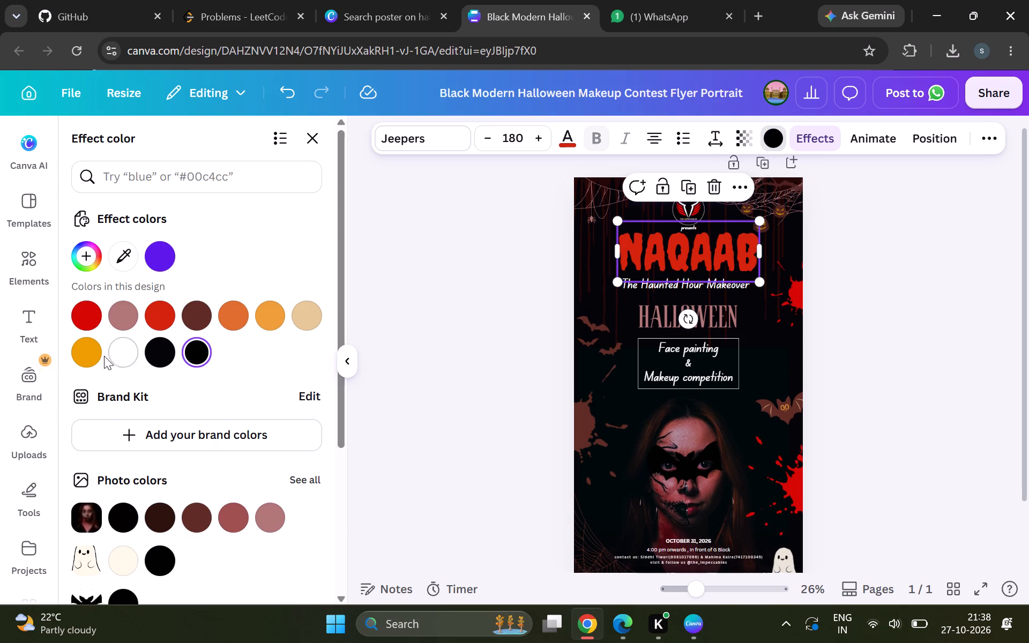
left_click(88, 355)
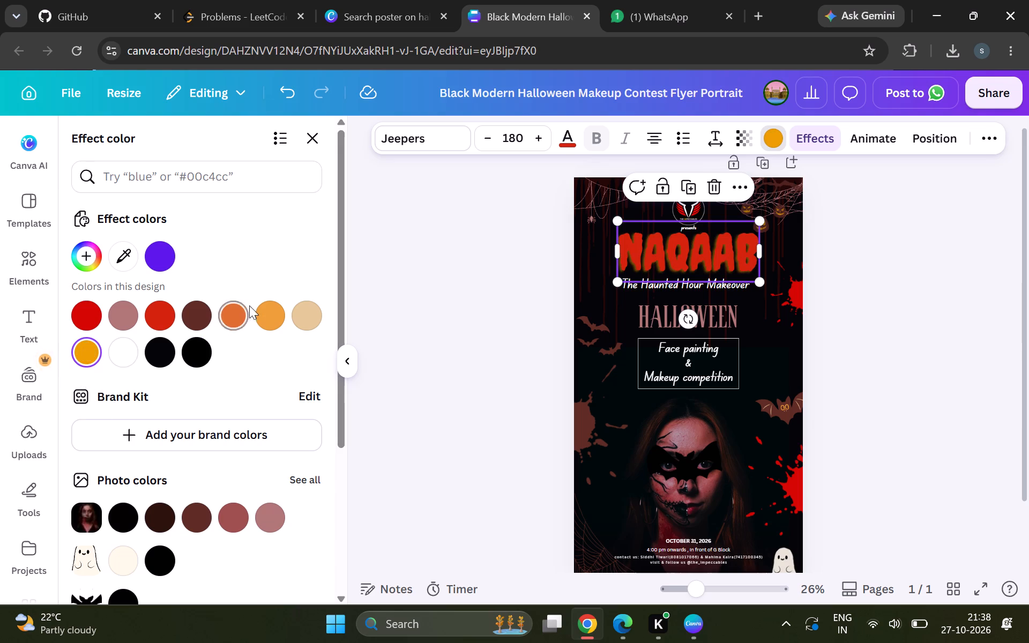
left_click(262, 311)
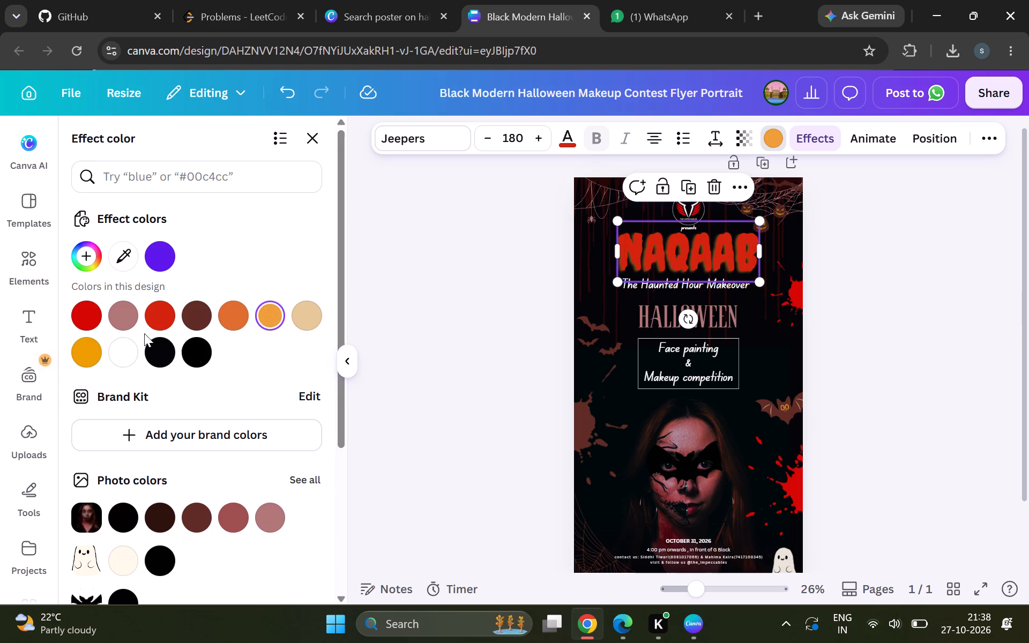
left_click(124, 317)
left_click(461, 335)
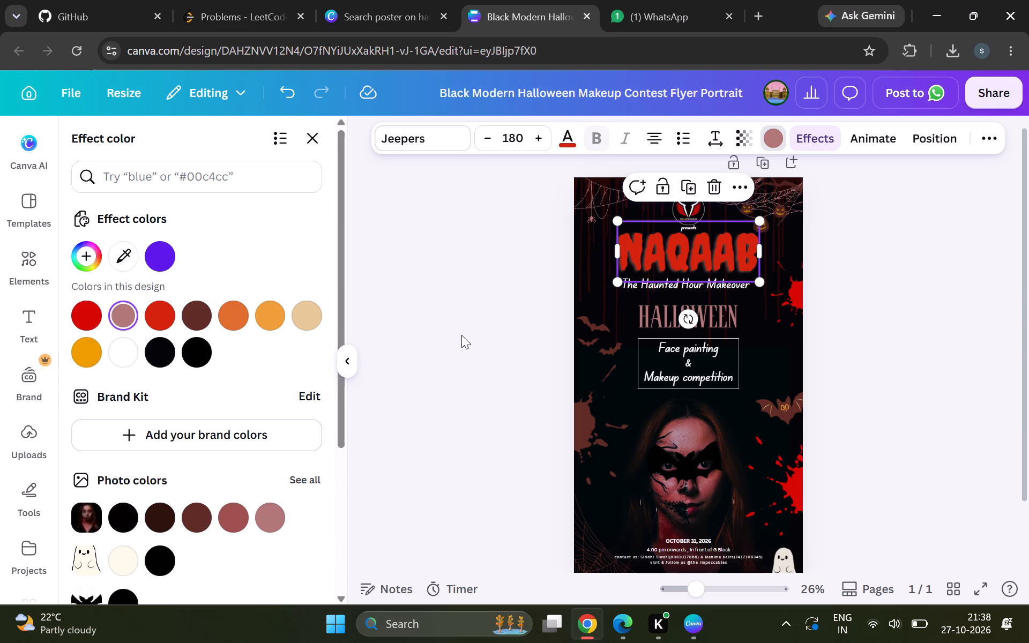
left_click(921, 408)
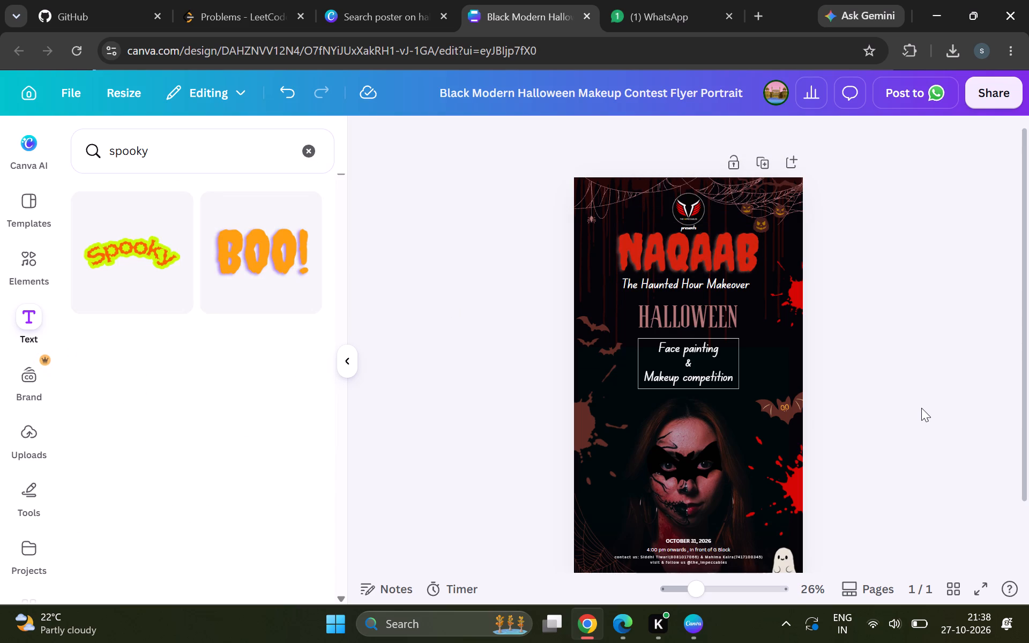
scroll(341, 284, "up", 4)
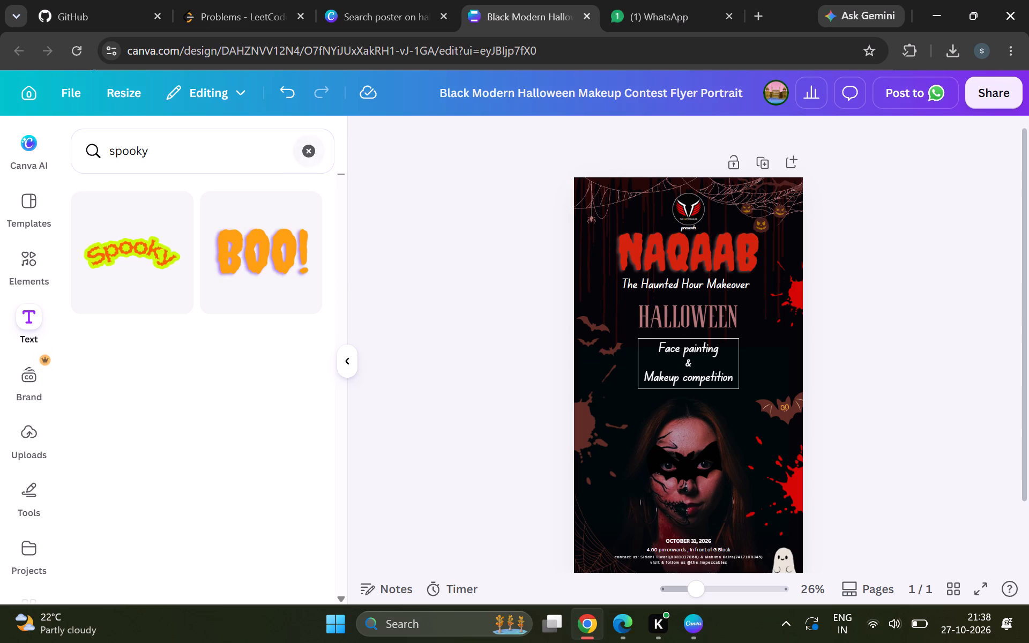
Replace the "spooky" text search with "BLOOD" and run it to find a blood-style font.
left_click(264, 152)
key("BackSpace")
key("BackSpace")
key("BackSpace")
key("BackSpace")
key("BackSpace")
key("BackSpace")
key("BackSpace")
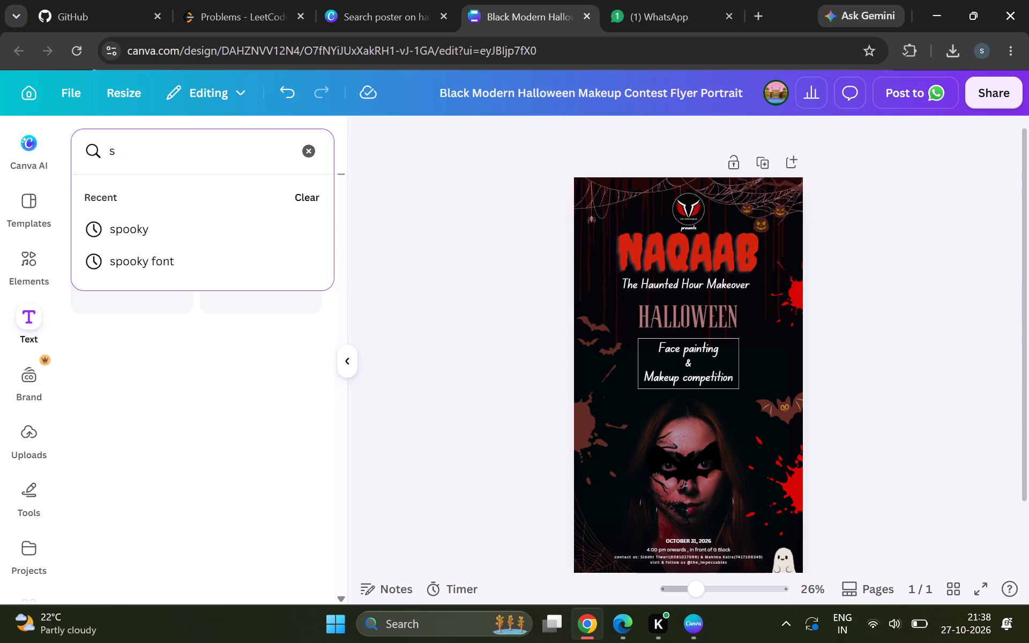
type("BO")
key("BackSpace")
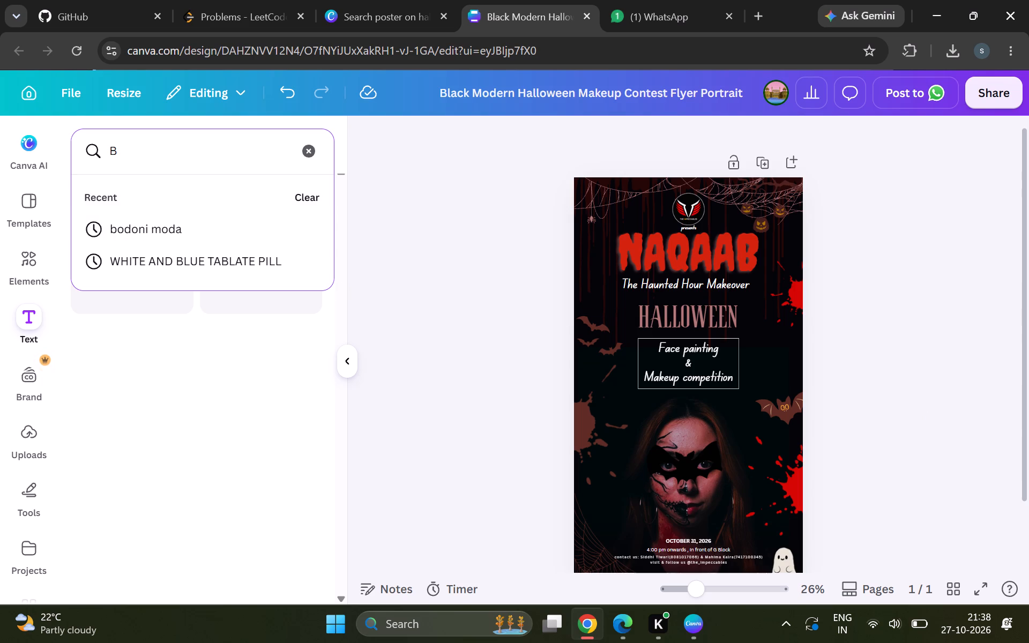
type("LOOD")
key("Return")
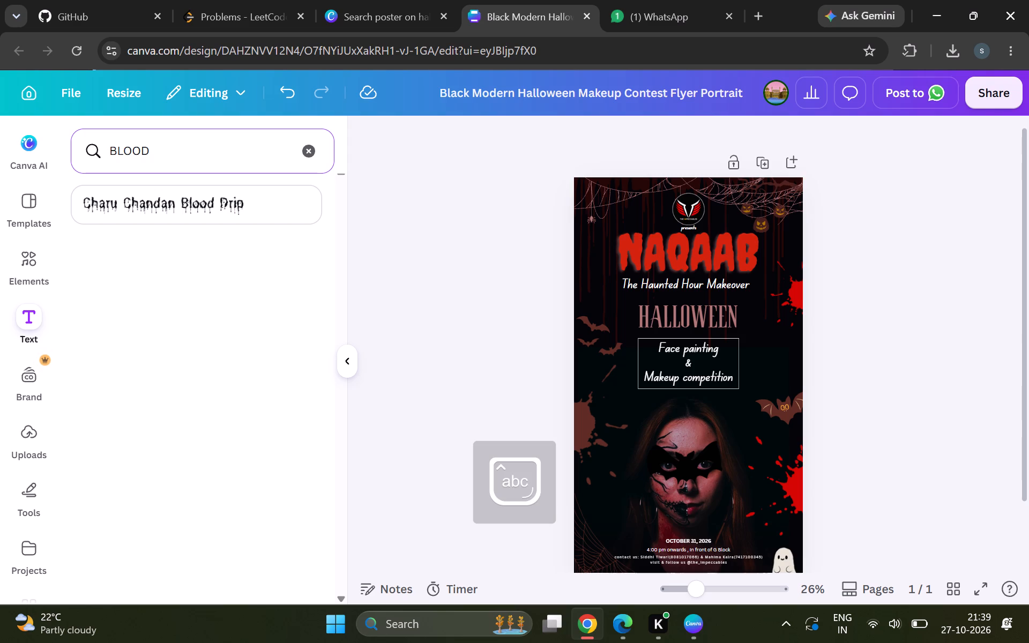
Add a text in the Charu Chandan Blood Drip font reading "NAQAAB" at font size 150.
left_click(193, 213)
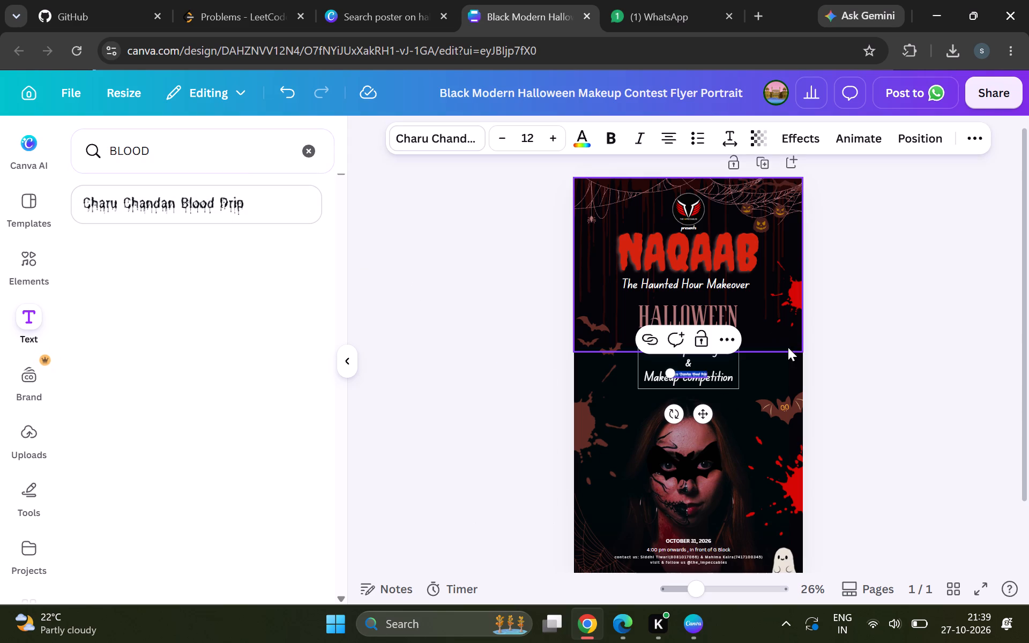
left_click_drag(670, 372, 633, 324)
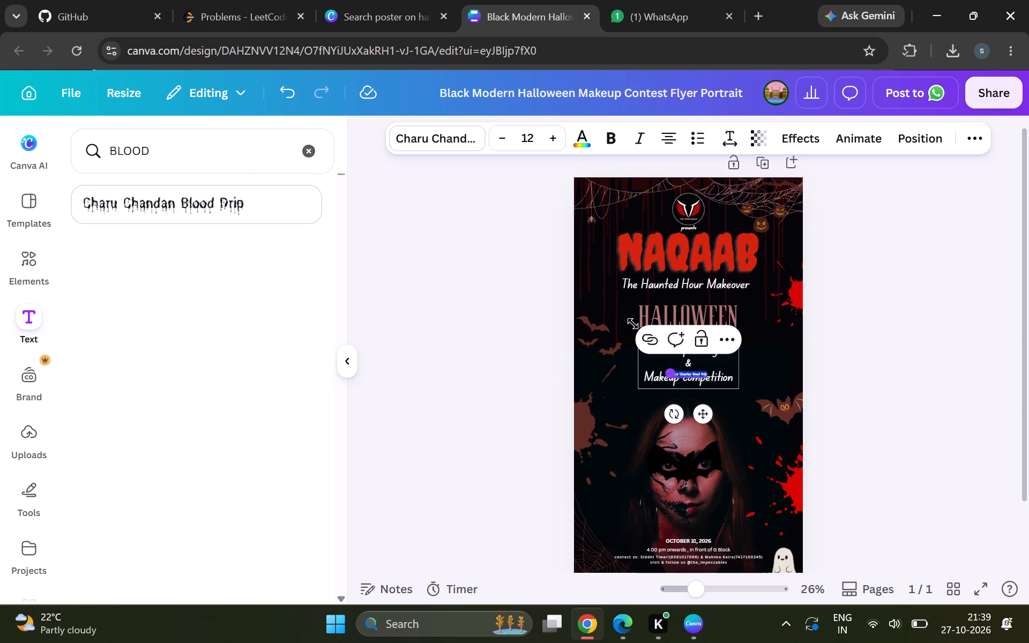
left_click_drag(633, 324, 590, 253)
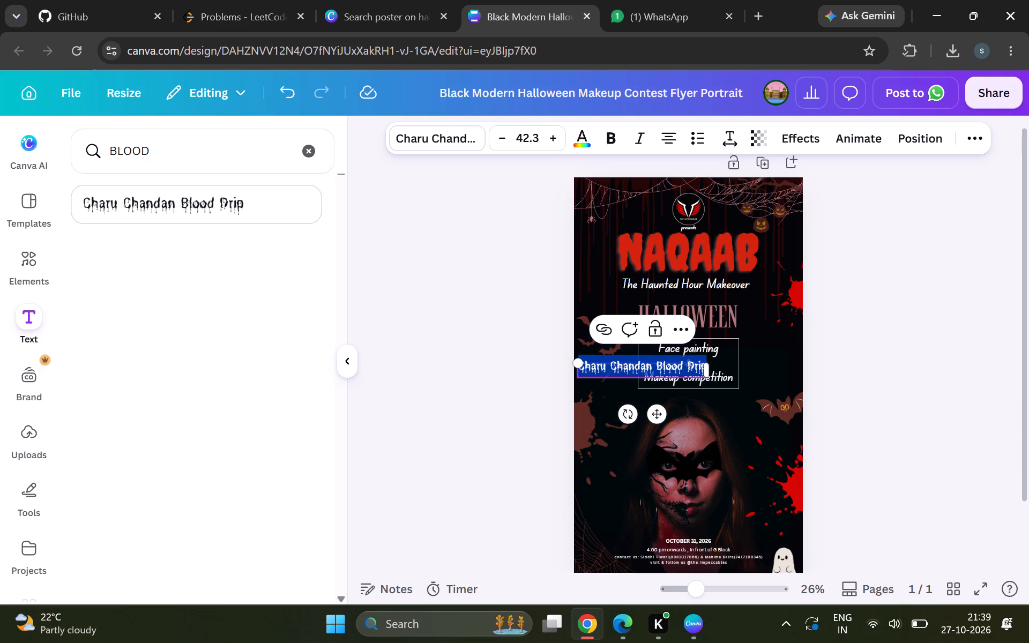
left_click(532, 142)
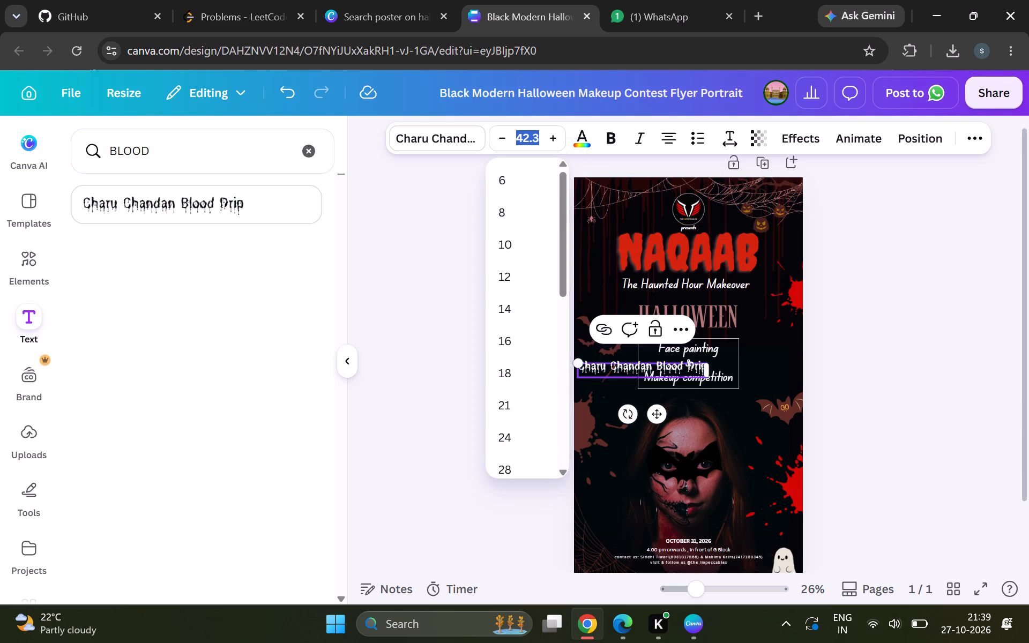
type("150")
key("Return")
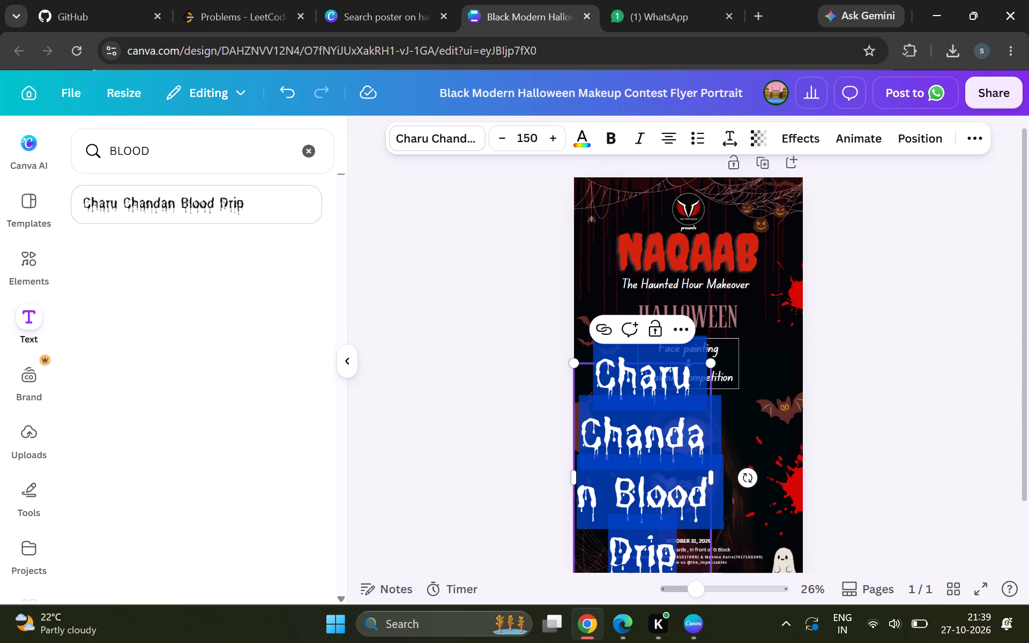
type("NAQAAB")
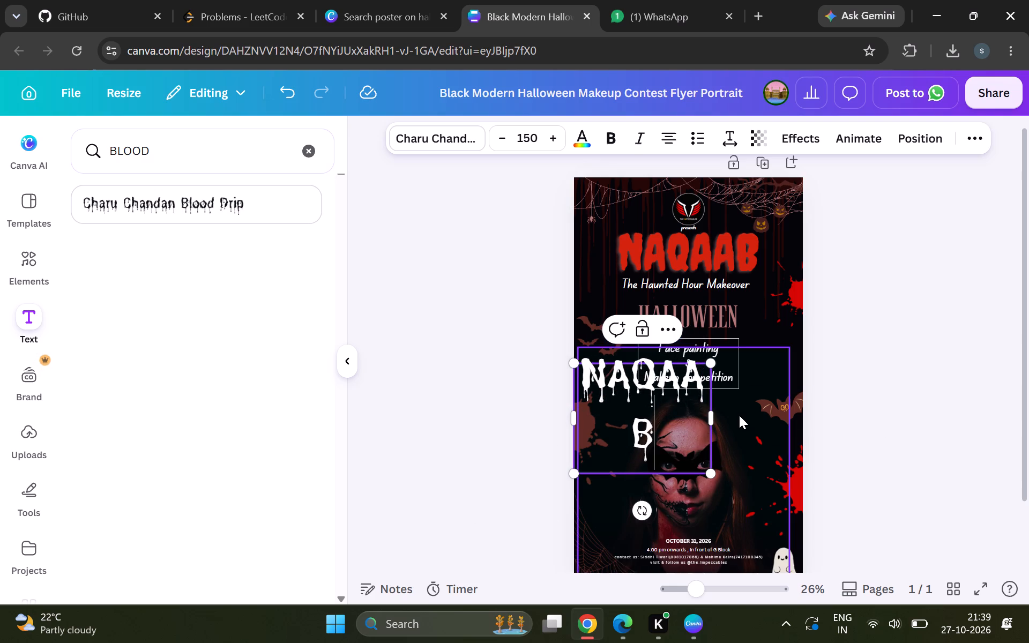
Widen the blood-drip NAQAAB text box to fit one line and centre it just below the "Makeup competition" frame.
left_click_drag(716, 415, 733, 414)
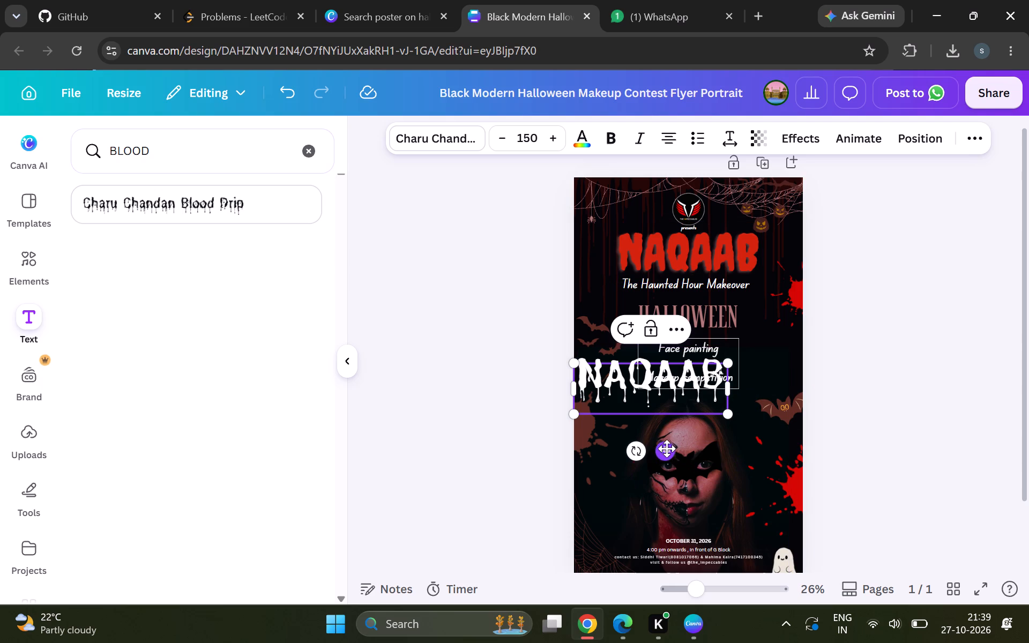
left_click_drag(665, 448, 705, 478)
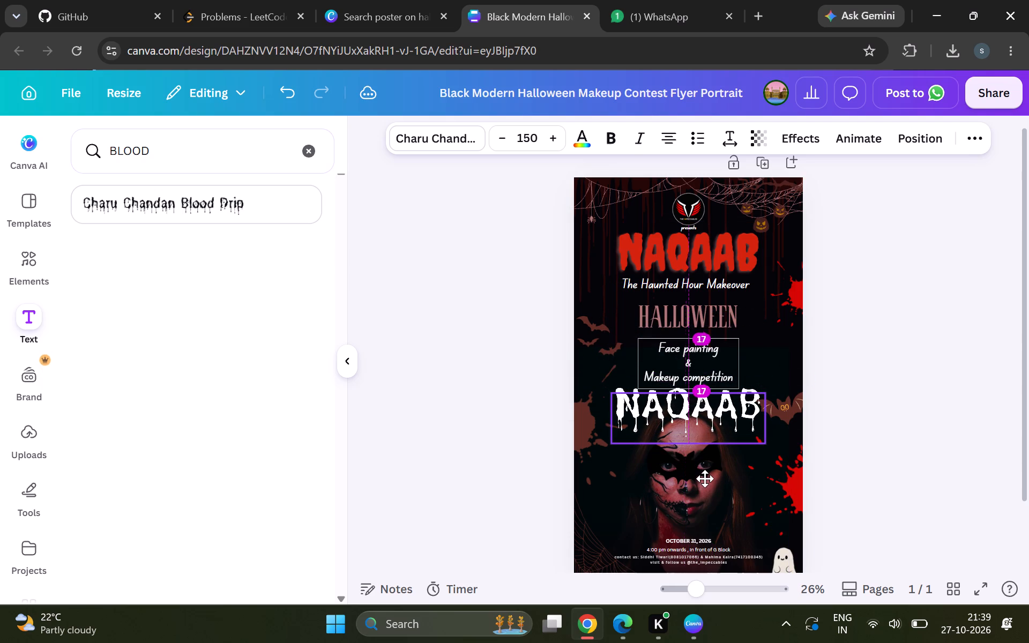
left_click_drag(705, 478, 705, 479)
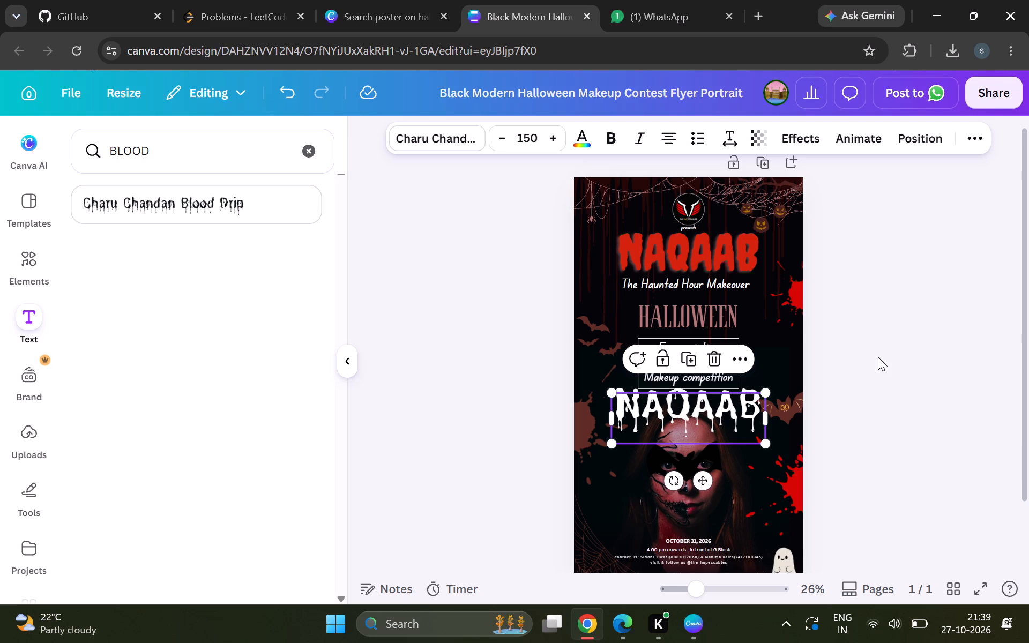
Delete the old red NAQAAB title and move the blood-drip NAQAAB into its place above "The Haunted Hour Makeover".
left_click(723, 260)
key("BackSpace")
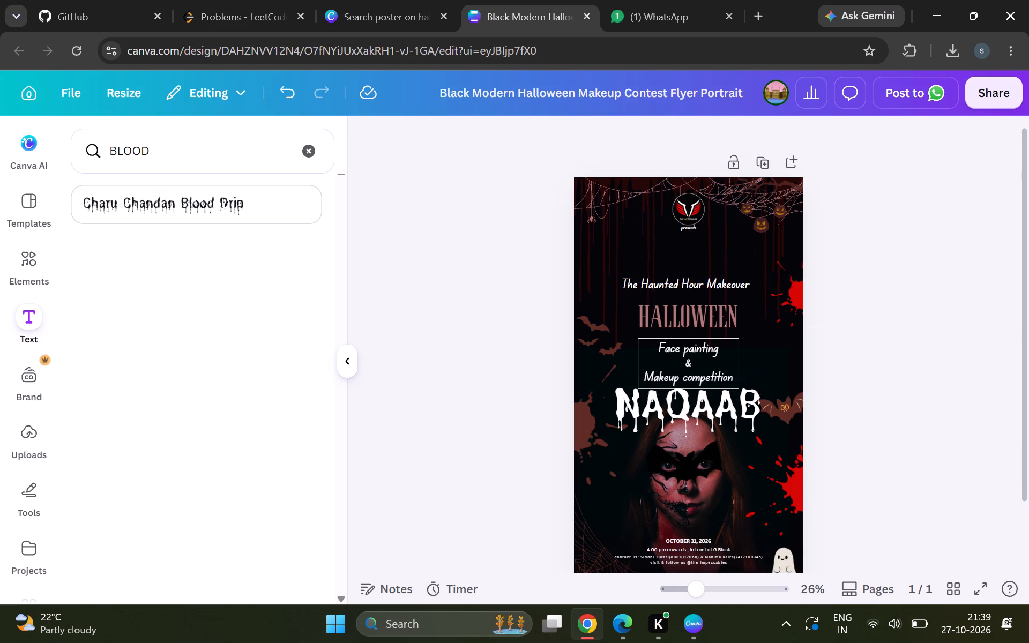
left_click(702, 401)
left_click_drag(702, 401, 703, 249)
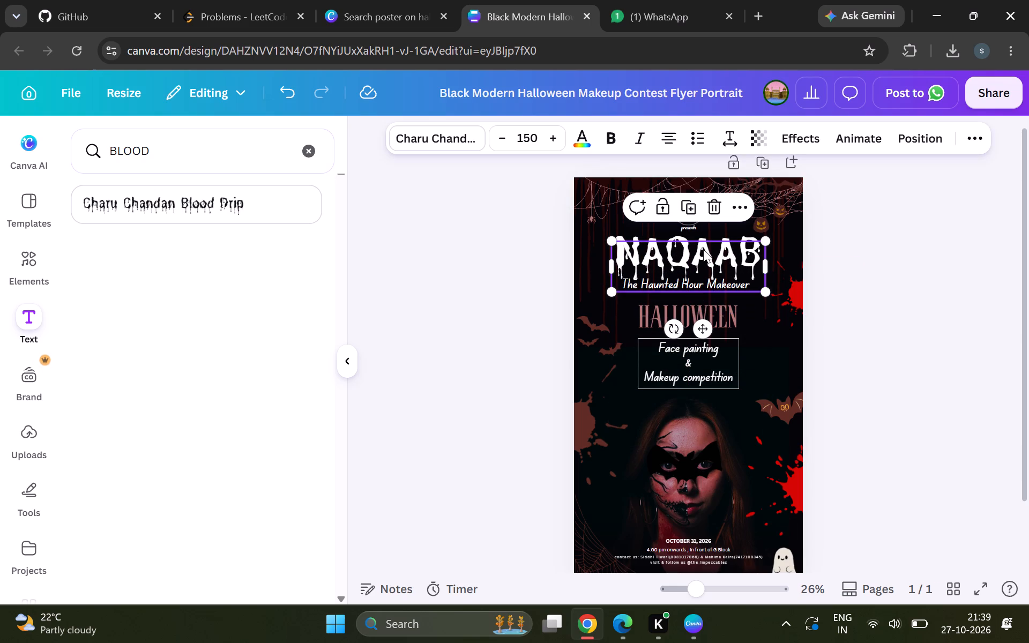
Recolour the blood-drip NAQAAB title to the design's vivid red, #d50603, and deselect it.
left_click(584, 140)
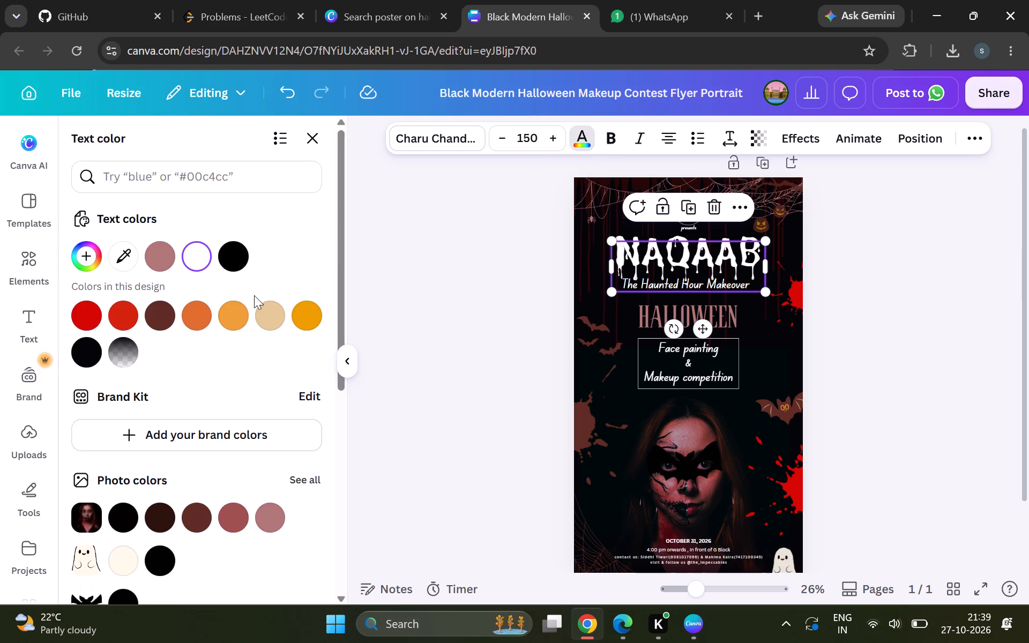
left_click(90, 308)
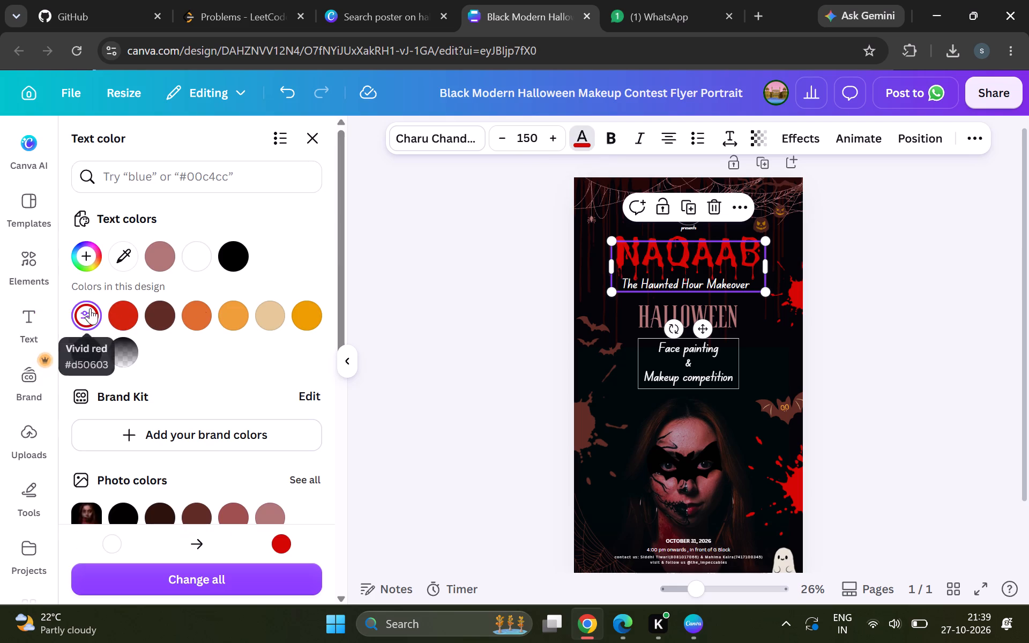
left_click(392, 345)
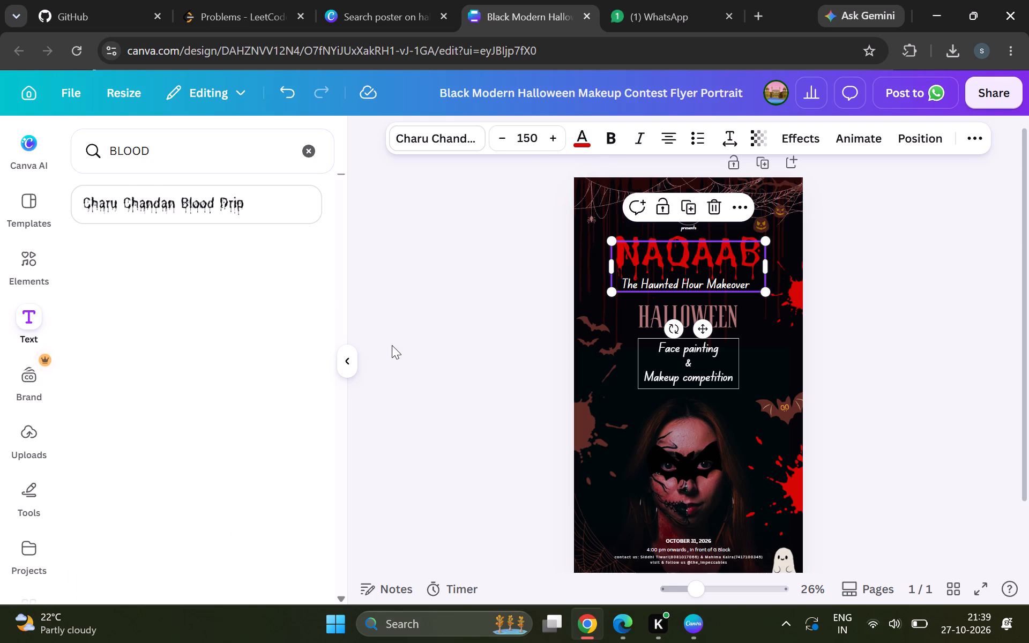
left_click(956, 407)
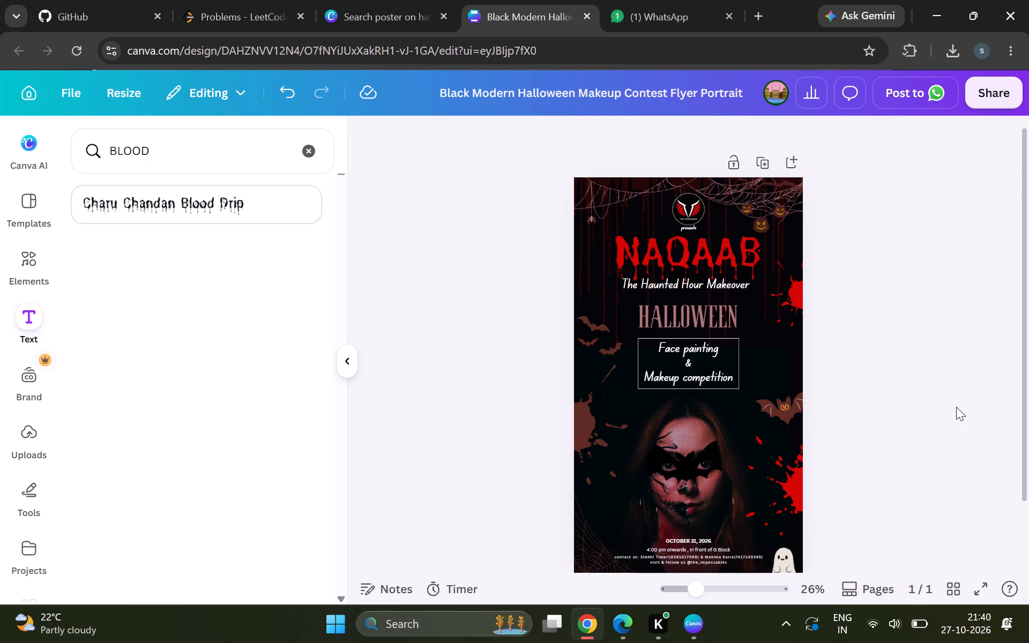
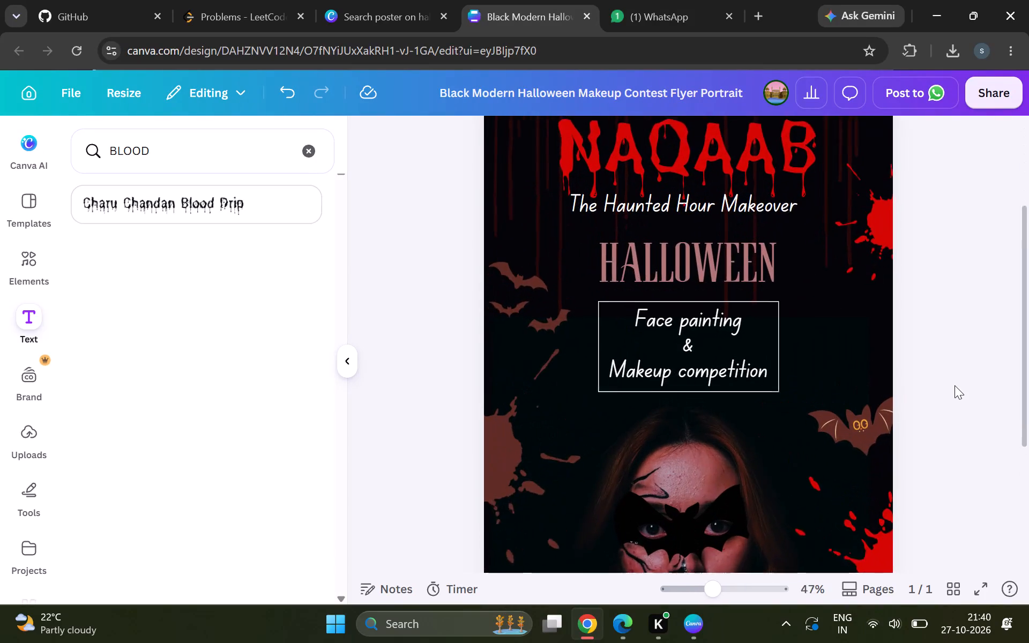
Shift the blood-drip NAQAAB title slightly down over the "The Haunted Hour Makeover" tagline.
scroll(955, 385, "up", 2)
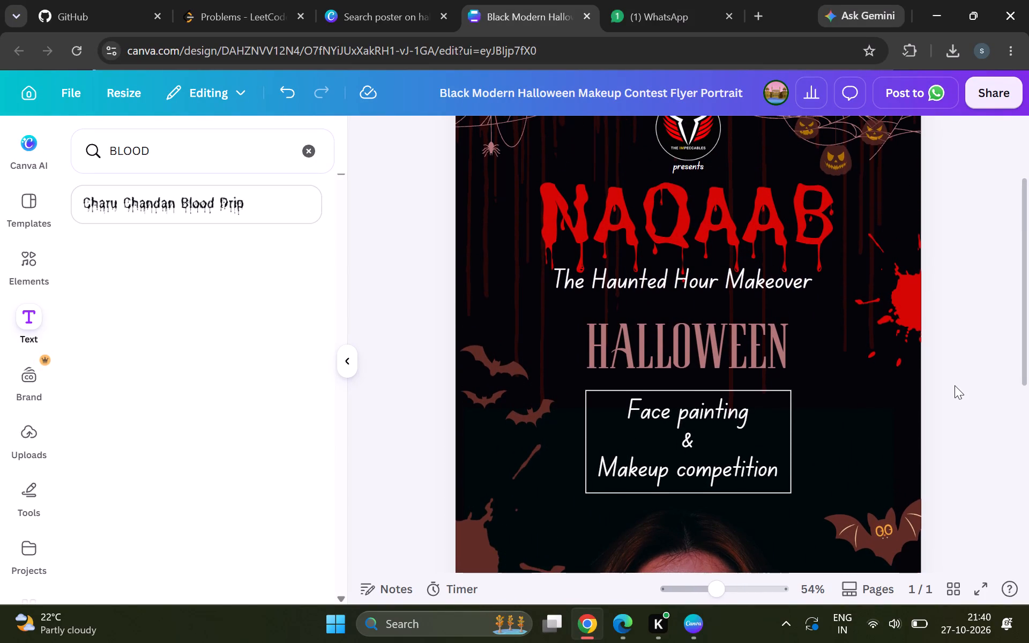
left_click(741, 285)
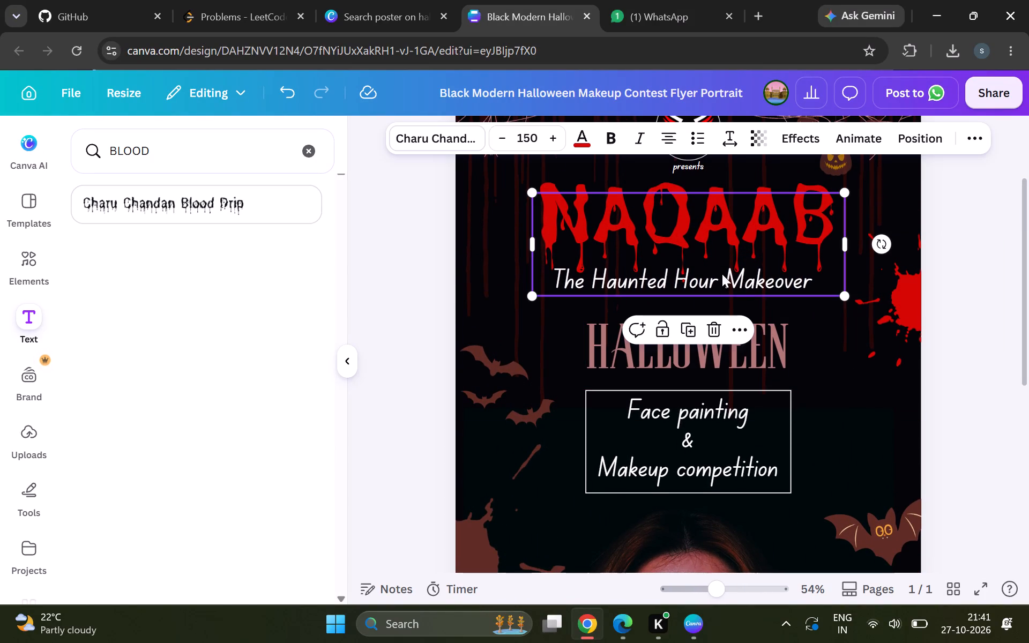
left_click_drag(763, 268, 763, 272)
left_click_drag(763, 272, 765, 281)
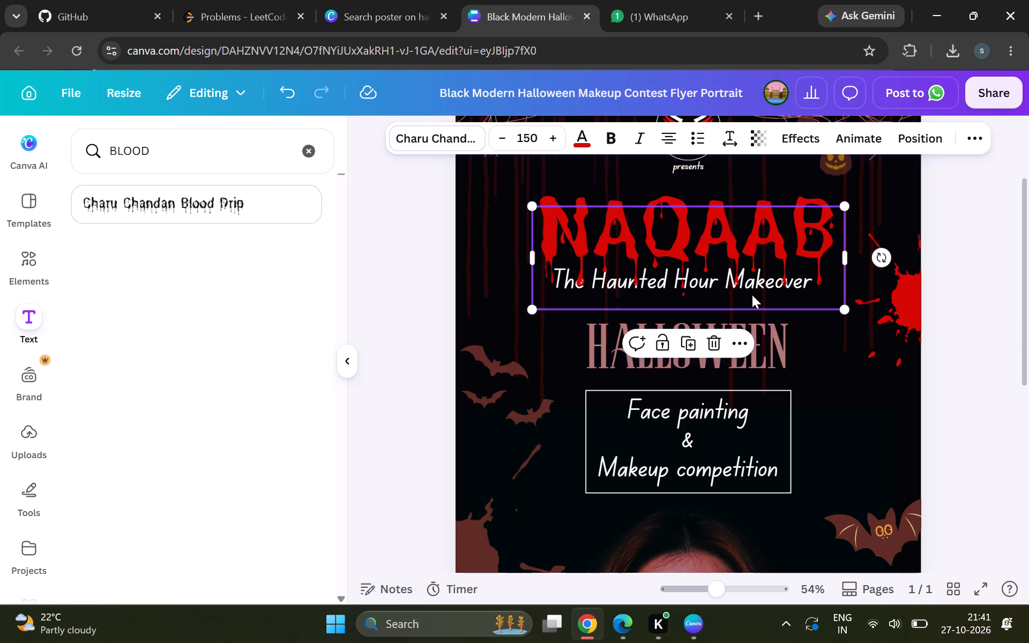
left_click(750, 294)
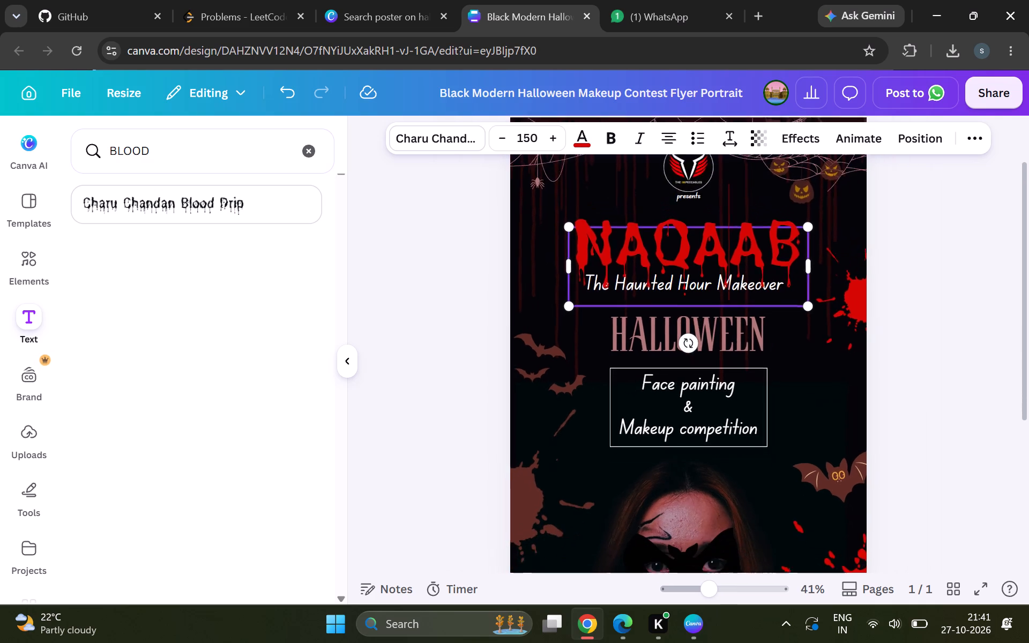
Set the blood-drip NAQAAB title's font size to 140 and deselect it.
left_click(530, 143)
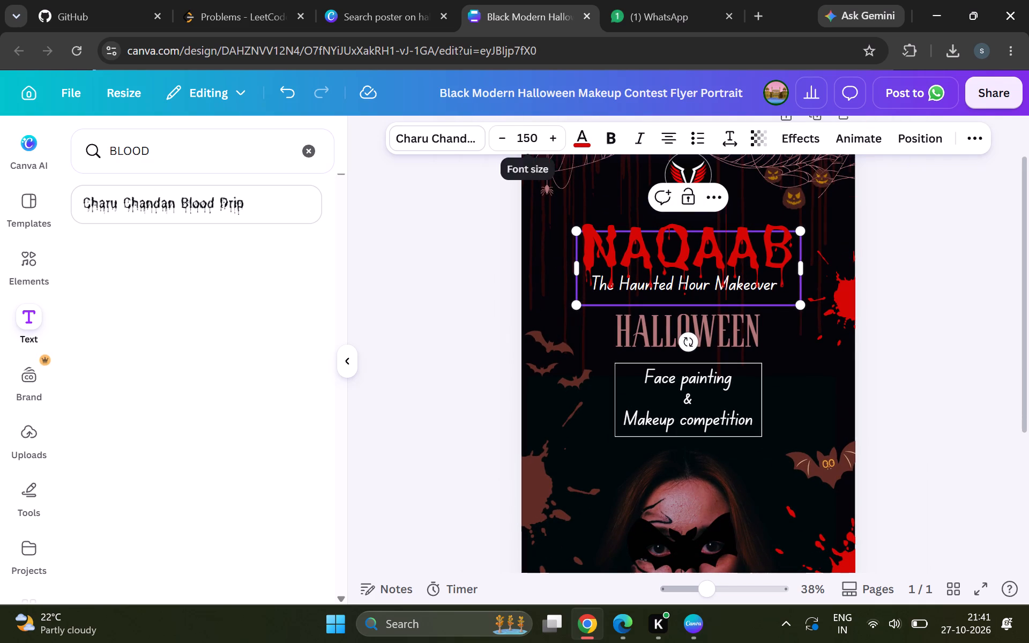
type("140")
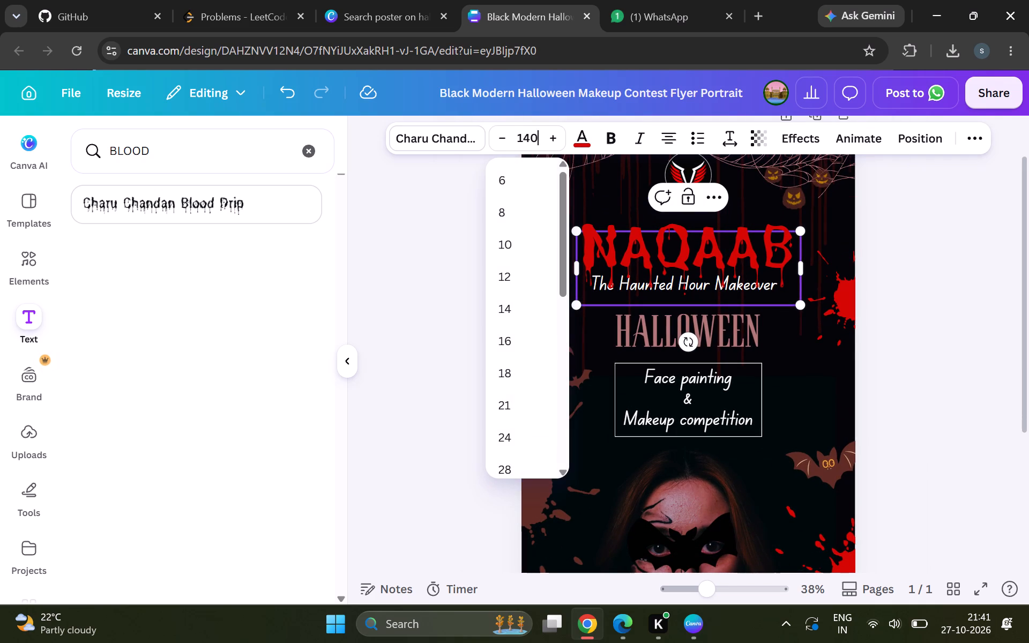
key("Return")
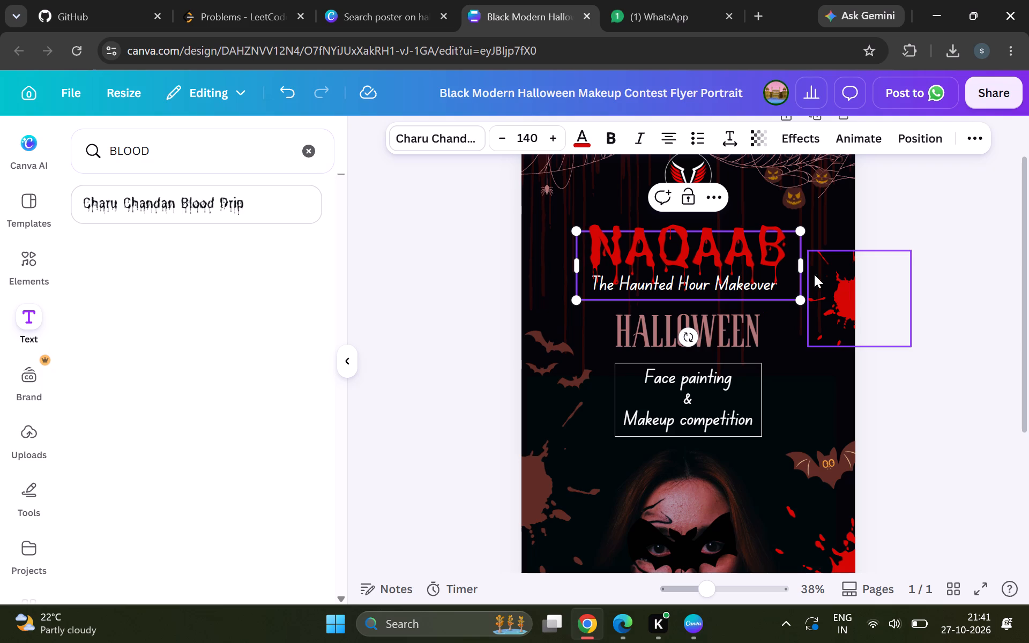
left_click(896, 273)
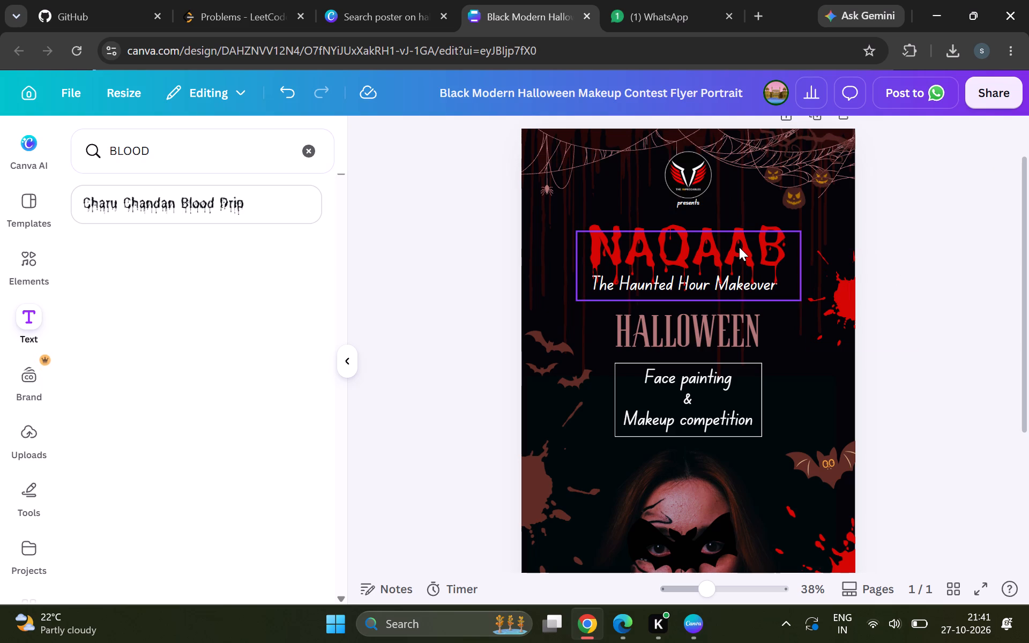
Move the NAQAAB title slightly up, centred between "presents" and "The Haunted Hour Makeover", and deselect it.
left_click(739, 247)
left_click_drag(739, 247, 739, 236)
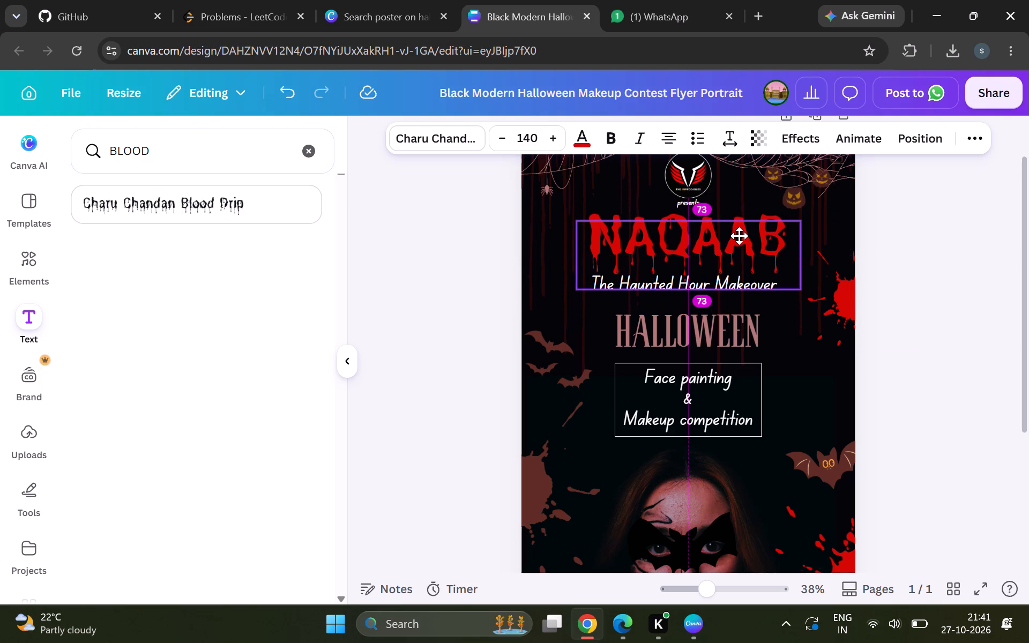
left_click_drag(739, 236, 739, 236)
left_click(919, 340)
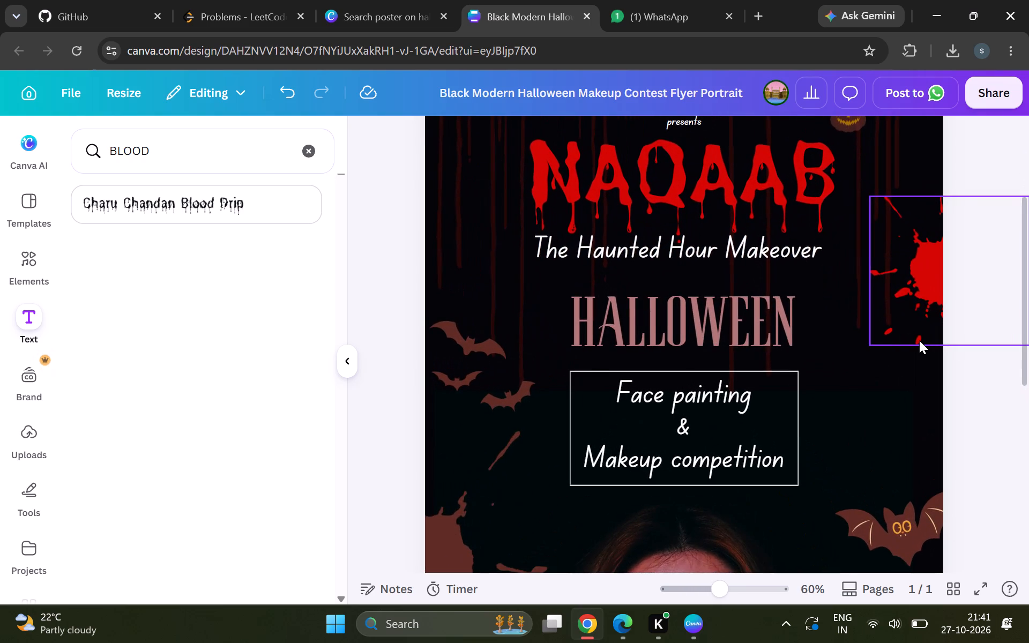
Examine the NAQAAB title and its spacing to the logo, tagline and HALLOWEEN heading at different zoom levels.
scroll(919, 340, "up", 3)
scroll(919, 340, "down", 1)
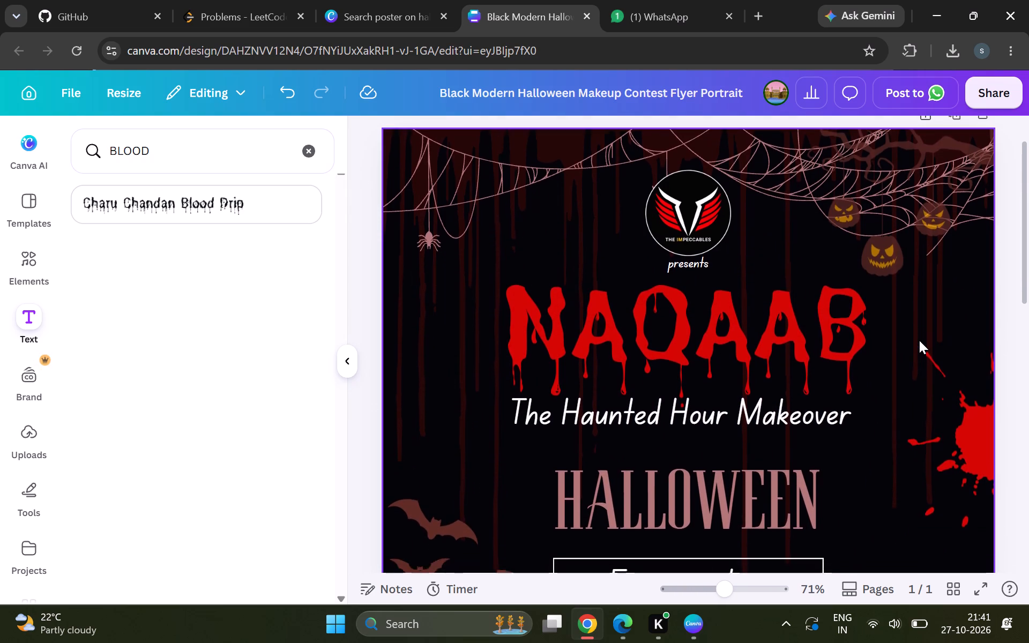
scroll(919, 340, "down", 2)
scroll(919, 340, "right", 1)
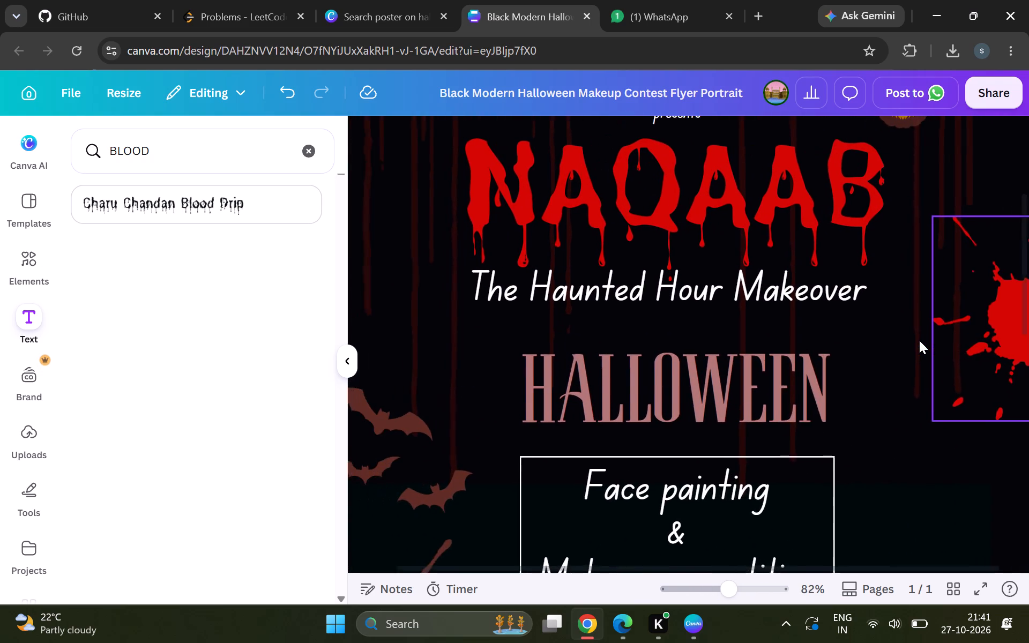
scroll(919, 340, "right", 3)
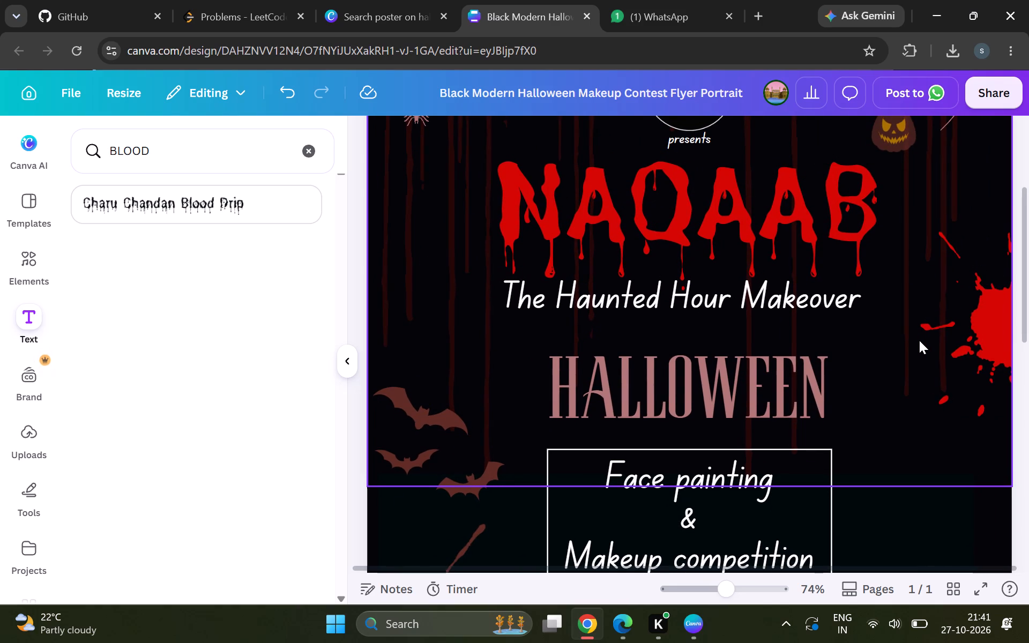
scroll(919, 340, "down", 1)
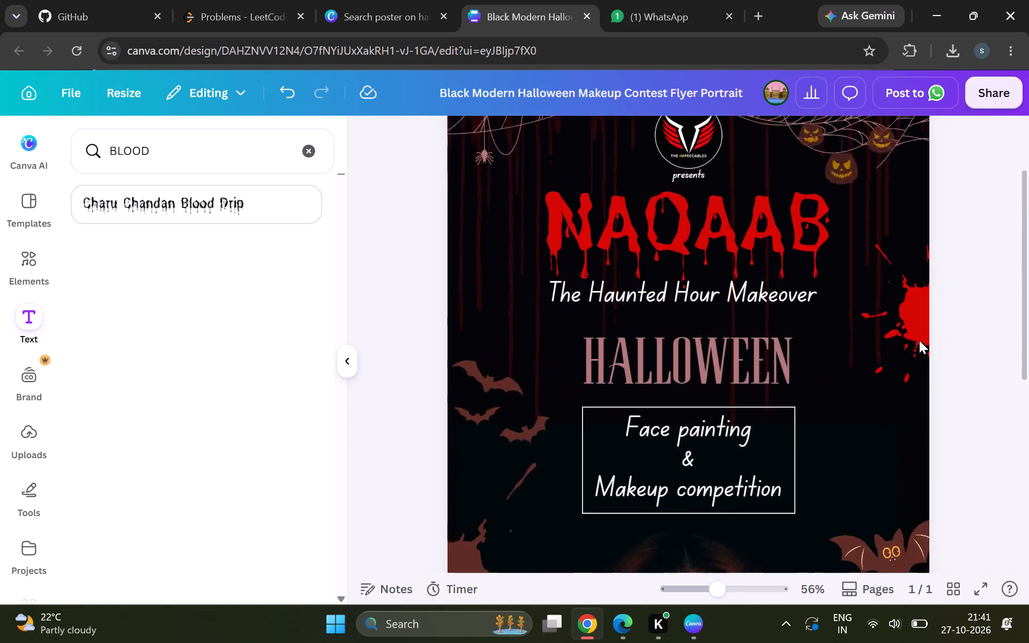
scroll(919, 340, "right", 2)
scroll(919, 340, "up", 1)
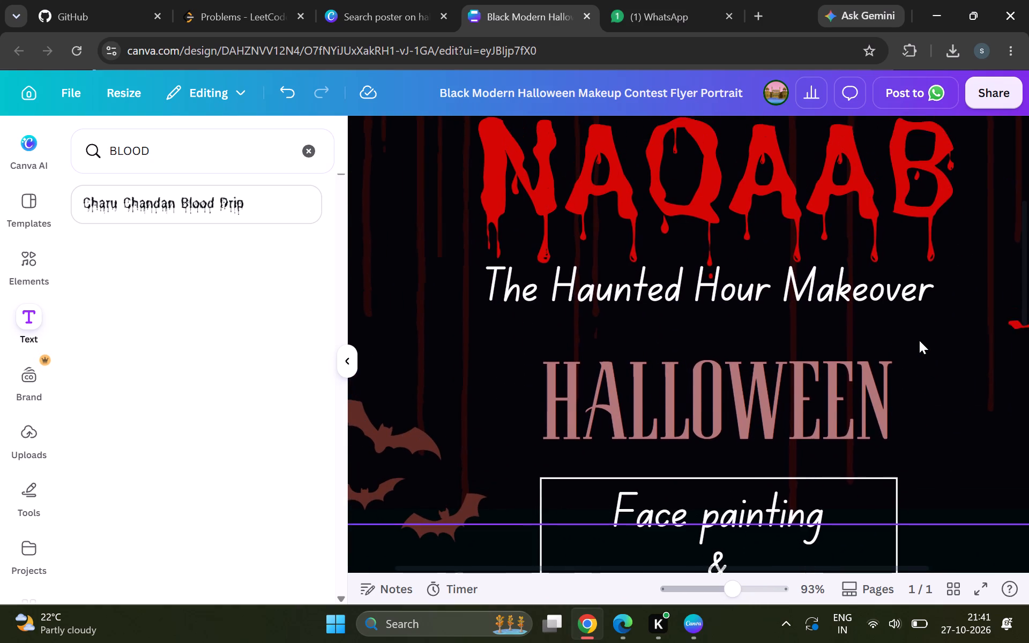
scroll(919, 340, "up", 1)
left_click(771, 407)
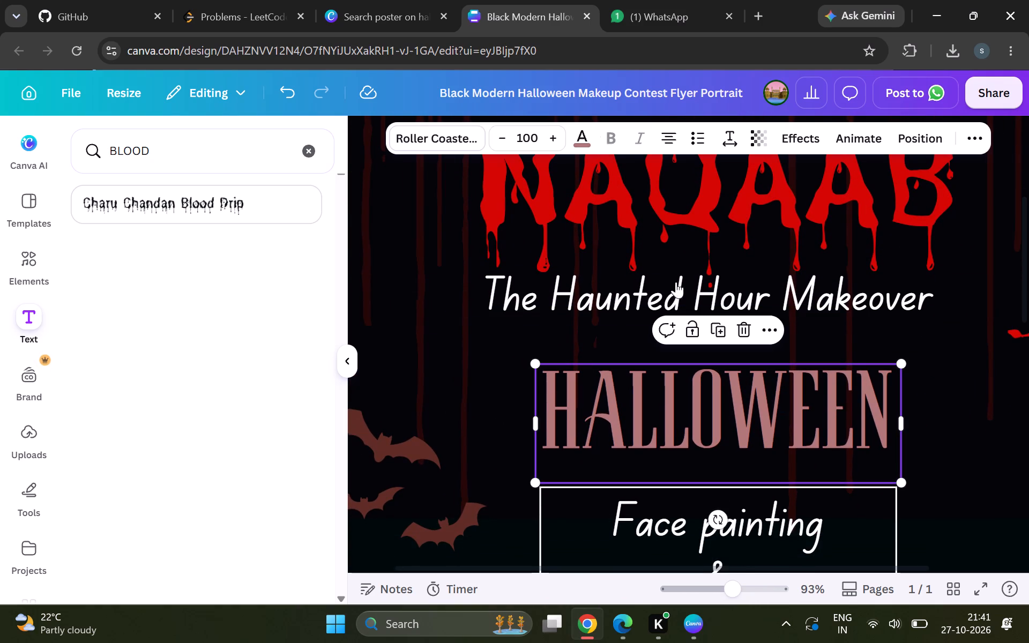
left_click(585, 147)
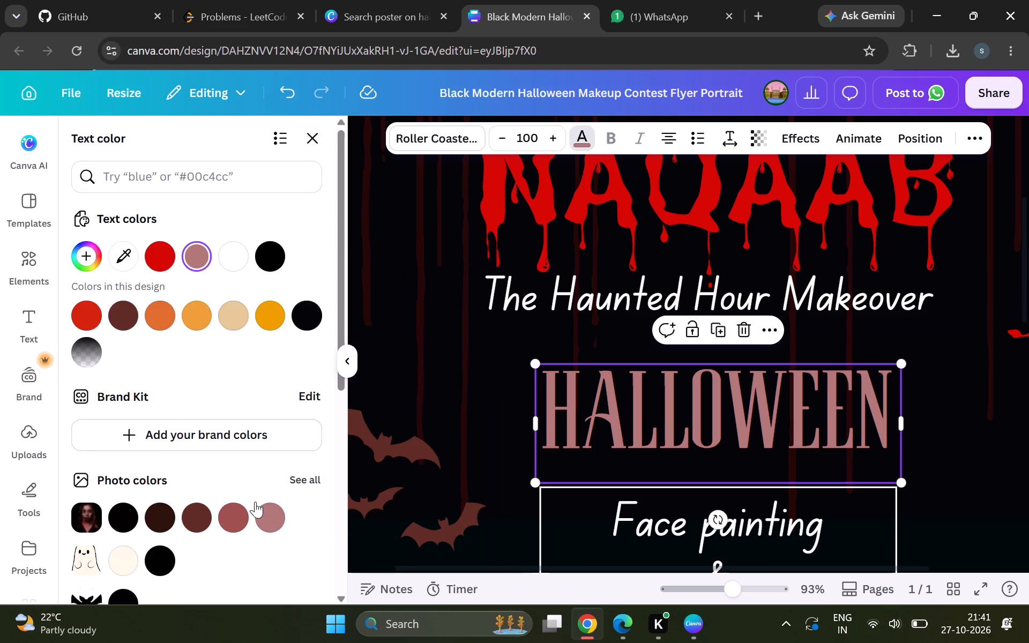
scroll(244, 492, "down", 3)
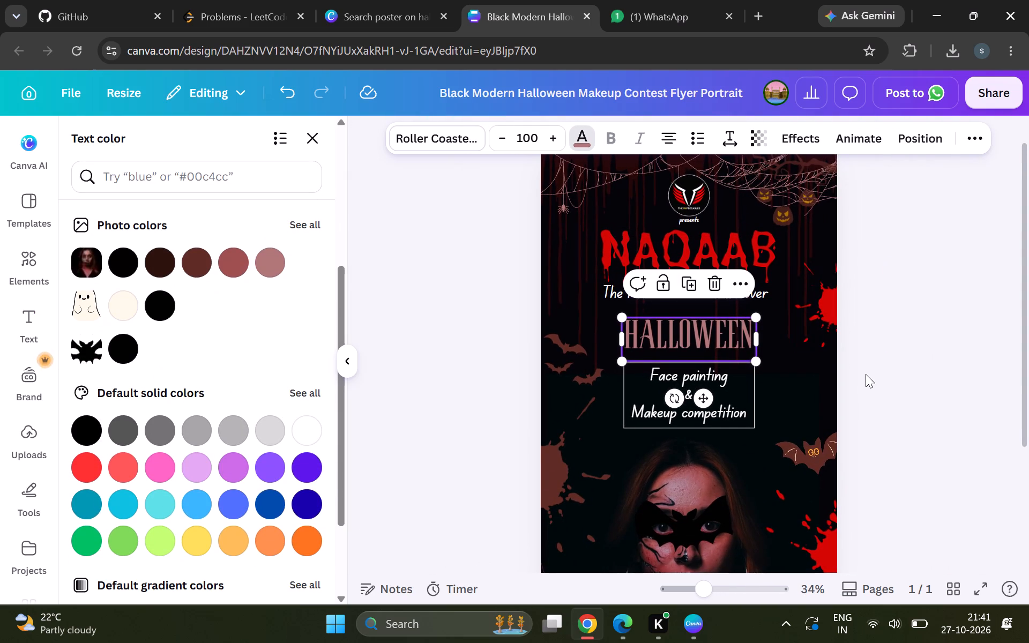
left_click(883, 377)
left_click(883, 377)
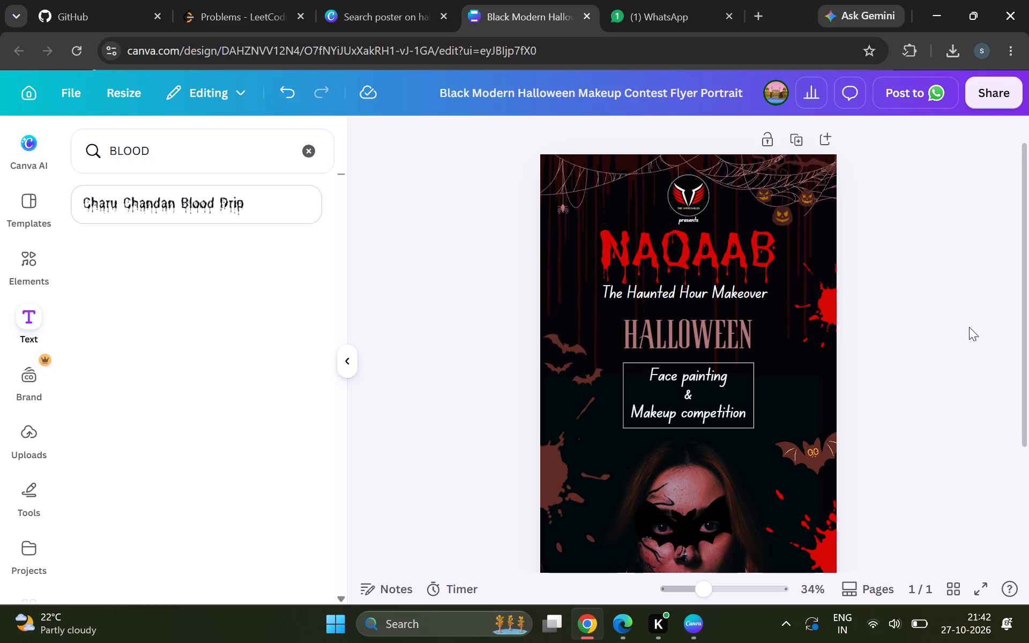
Bring the "The Haunted Hour Makeover" text layer to the top of the layer order, above NAQAAB, and deselect it.
scroll(795, 388, "down", 2)
scroll(882, 396, "up", 1)
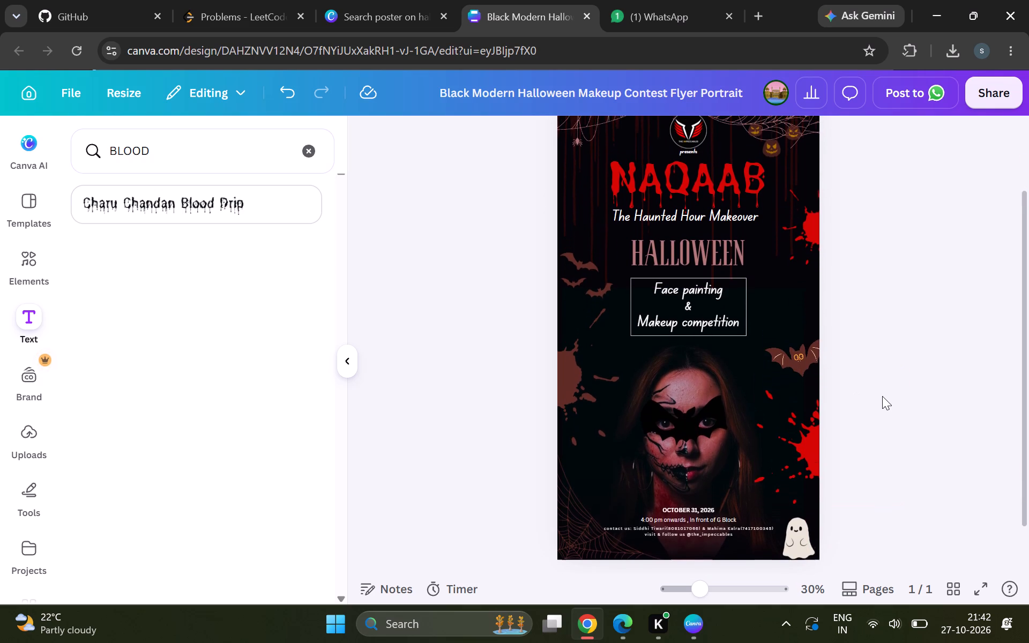
scroll(882, 396, "up", 1)
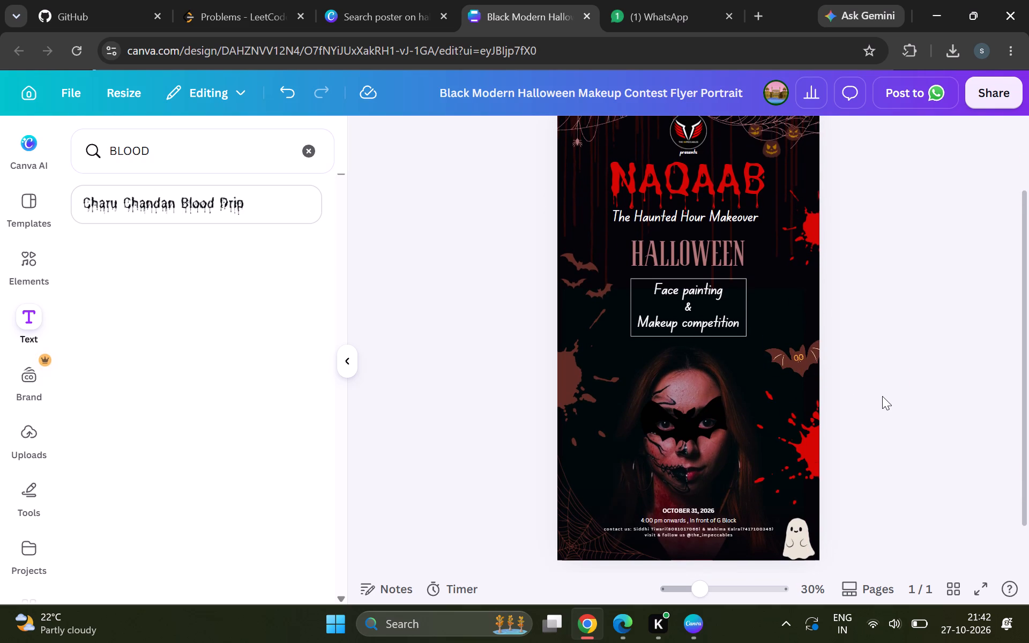
left_click(706, 217)
left_click(903, 130)
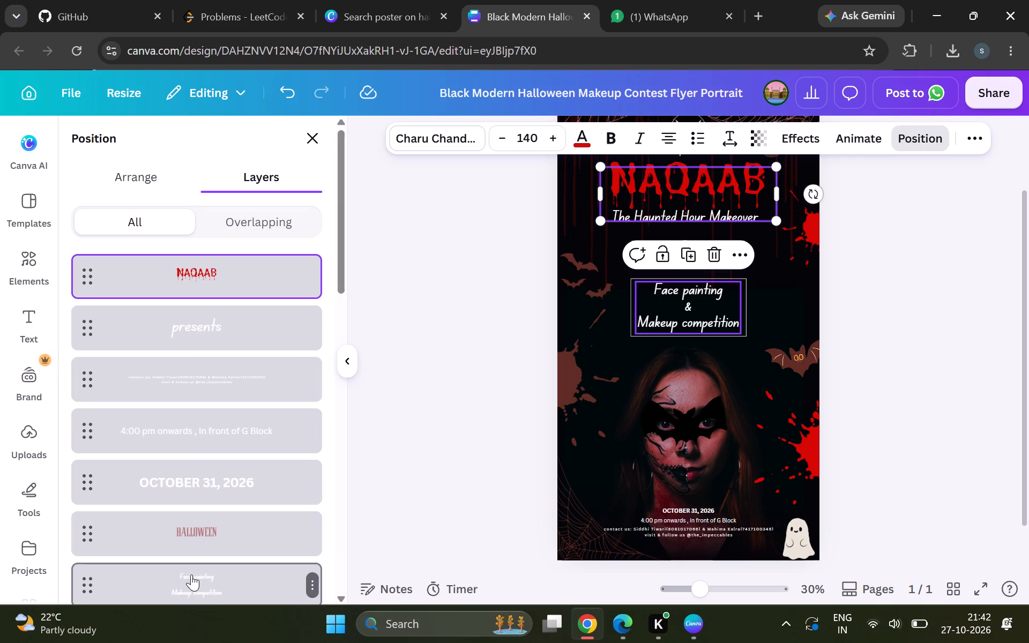
scroll(191, 574, "down", 4)
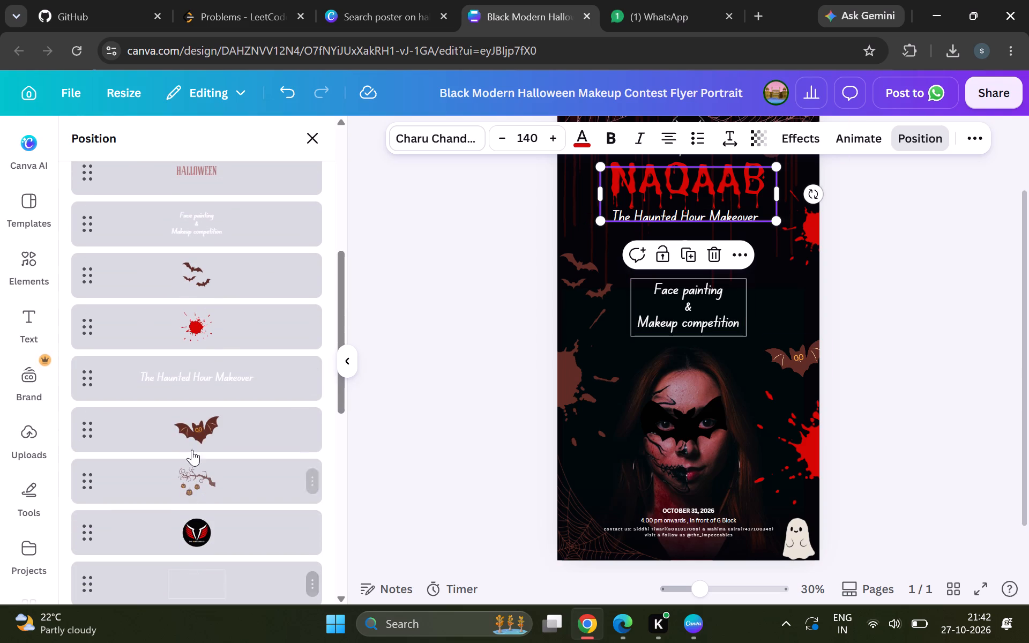
left_click(198, 374)
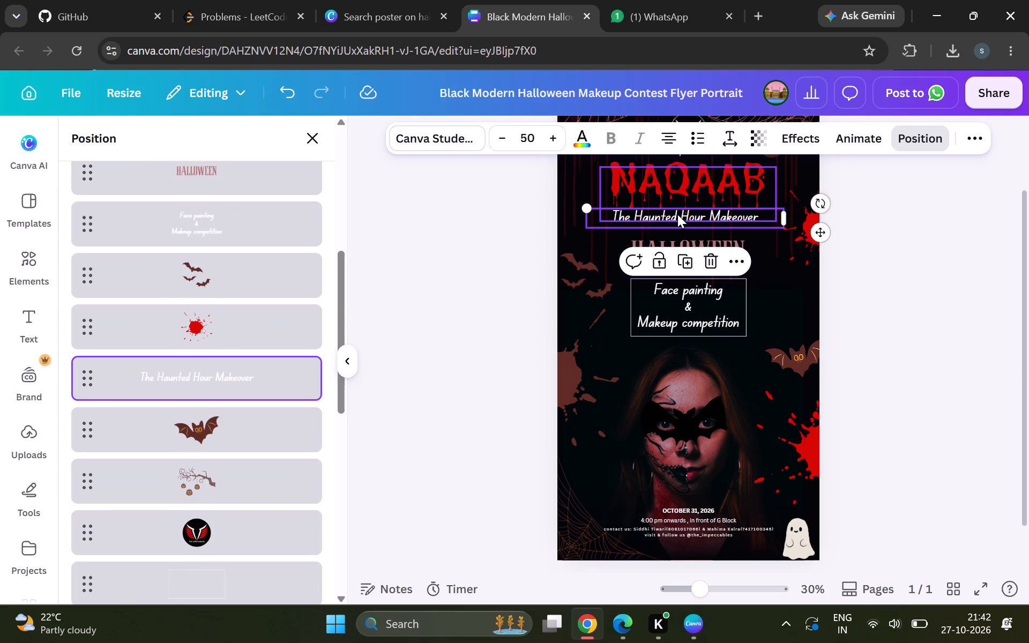
left_click_drag(84, 375, 118, 160)
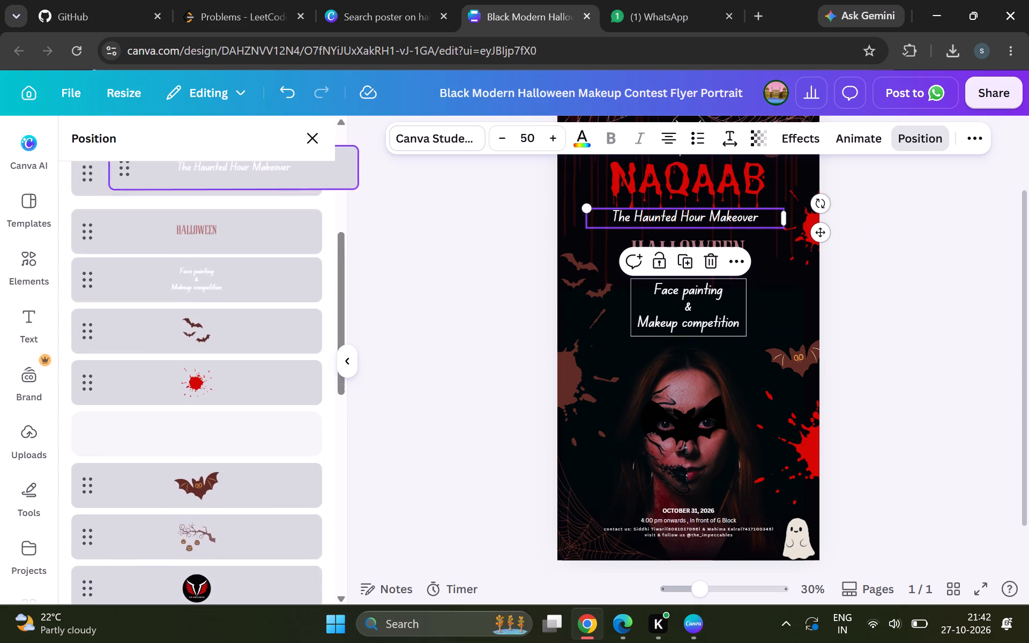
left_click_drag(118, 160, 80, 246)
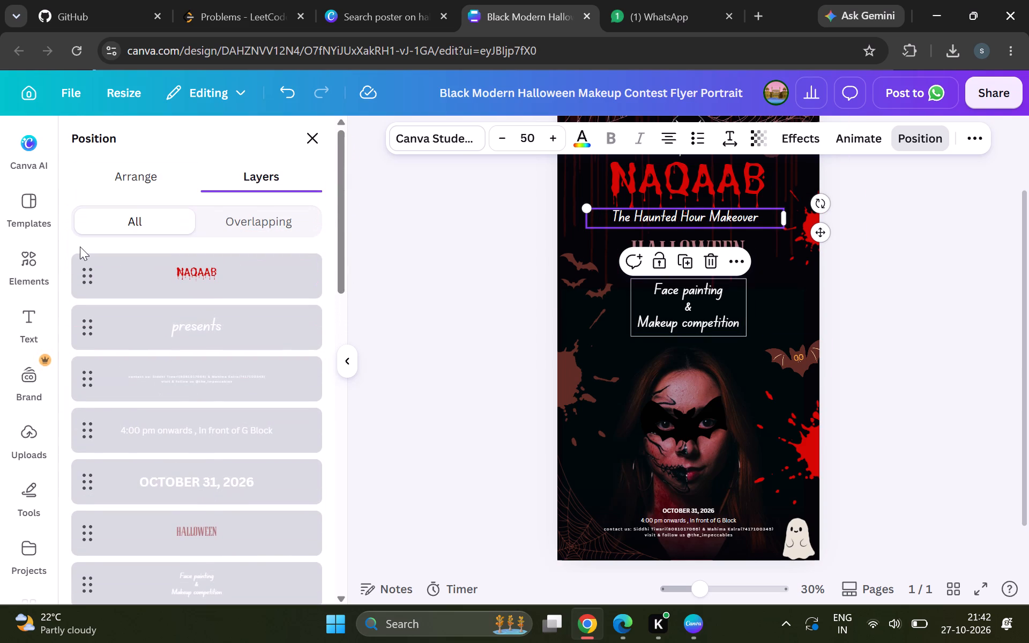
scroll(192, 462, "down", 3)
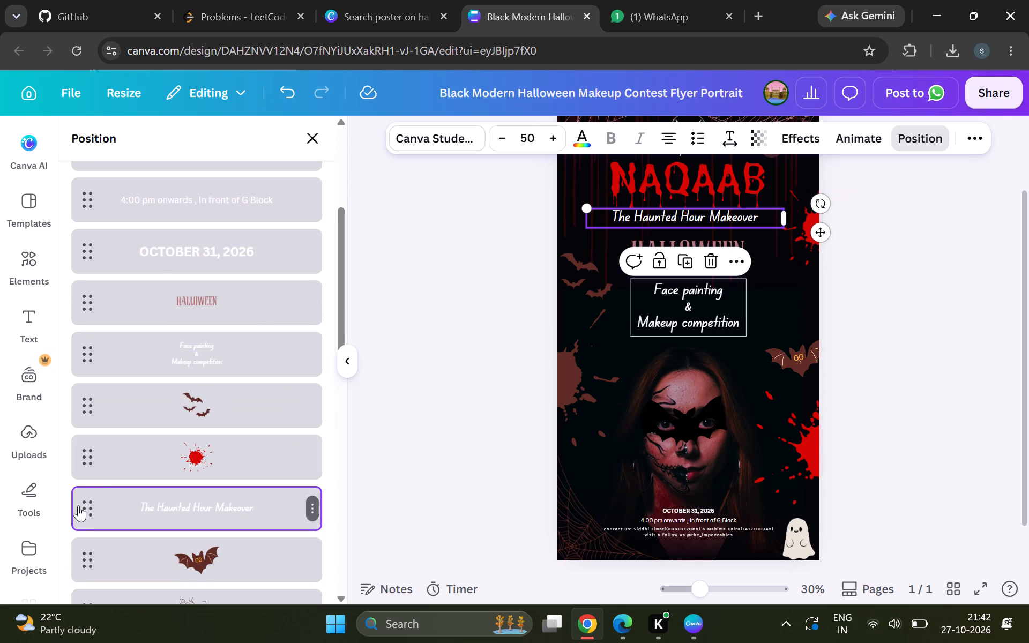
left_click_drag(78, 506, 62, 211)
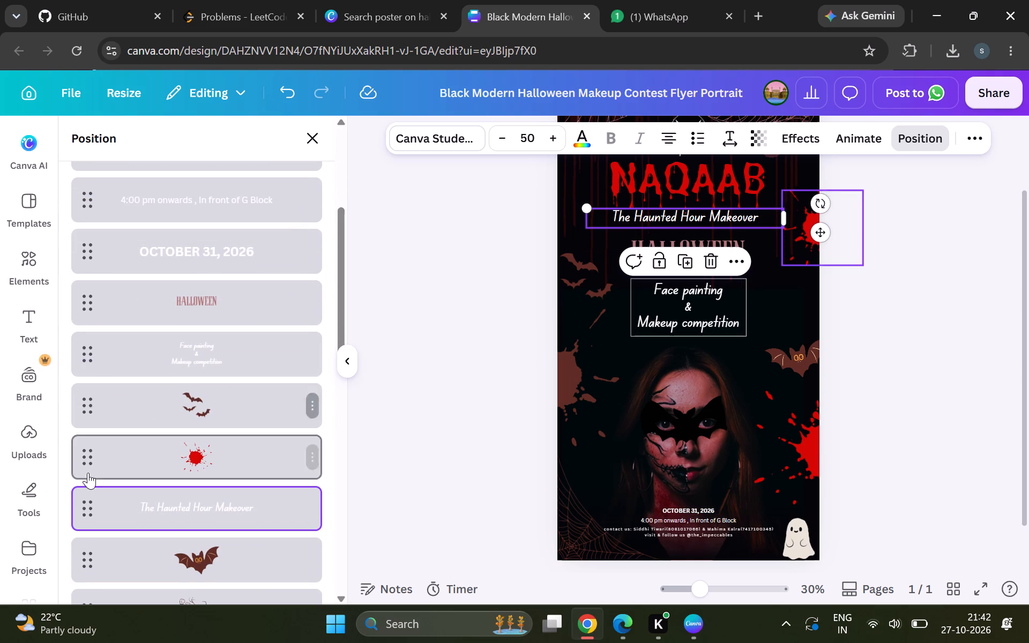
left_click_drag(86, 503, 89, 254)
scroll(89, 254, "up", 3)
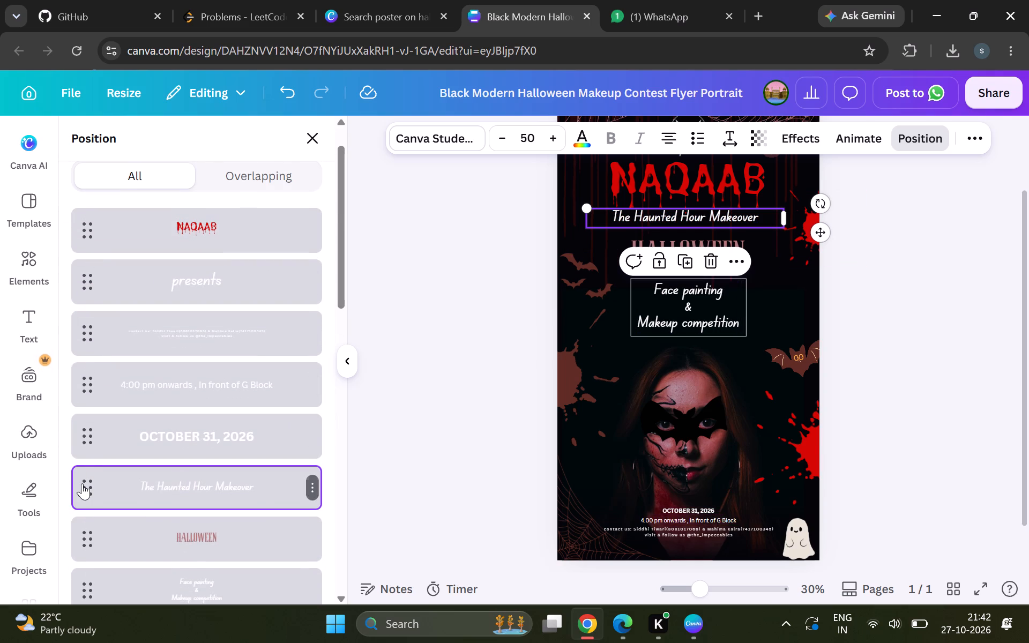
left_click_drag(82, 483, 73, 215)
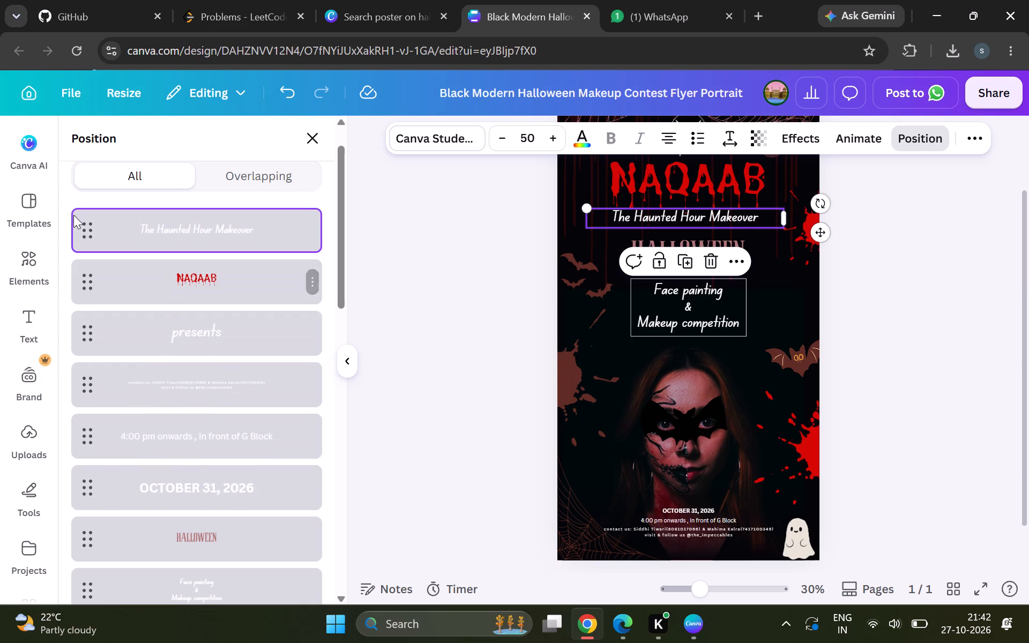
left_click(427, 336)
left_click(912, 324)
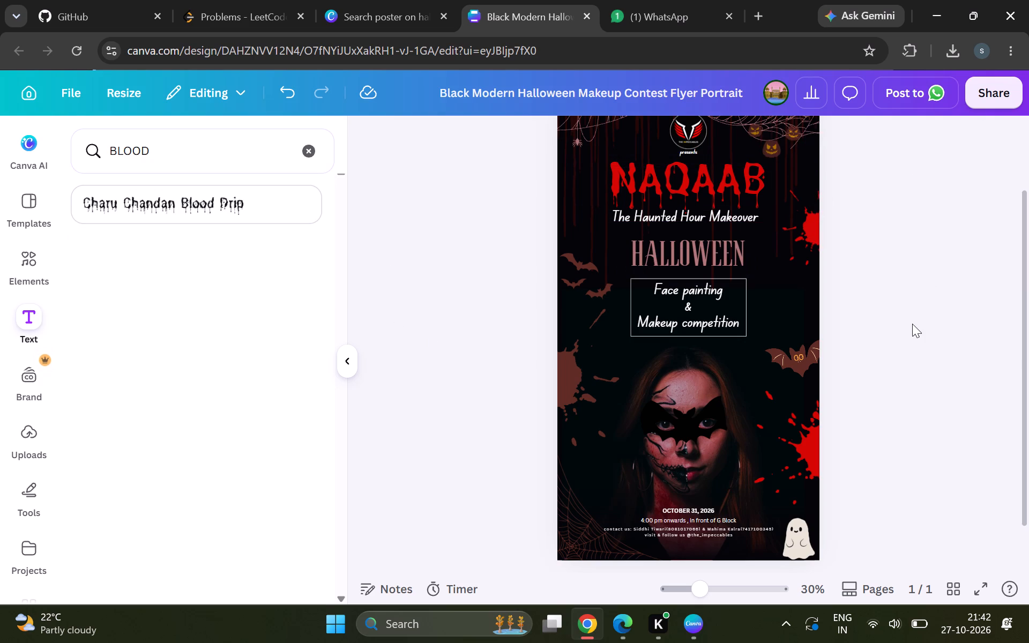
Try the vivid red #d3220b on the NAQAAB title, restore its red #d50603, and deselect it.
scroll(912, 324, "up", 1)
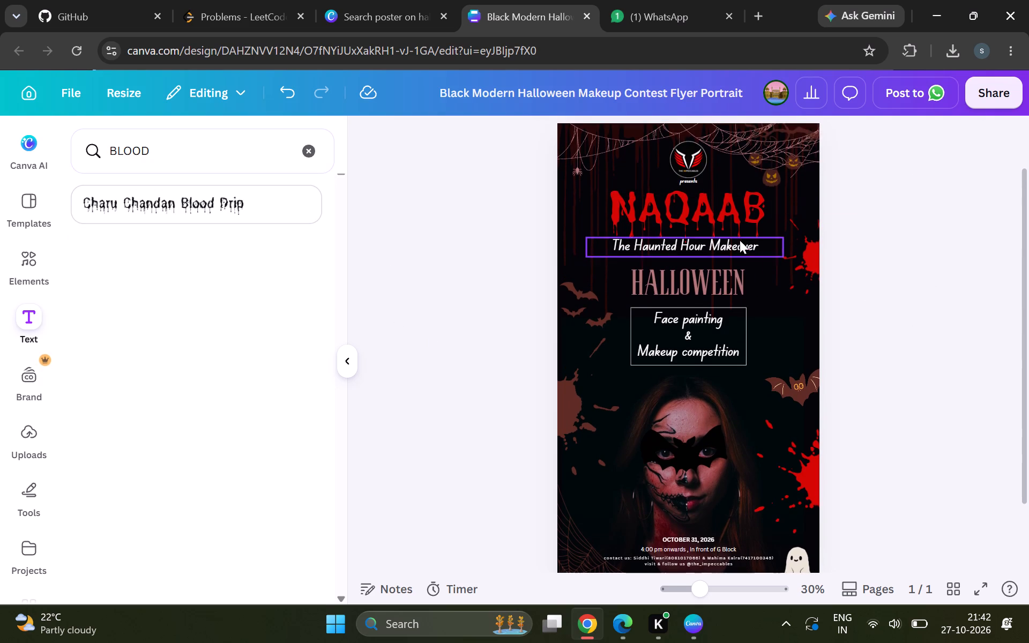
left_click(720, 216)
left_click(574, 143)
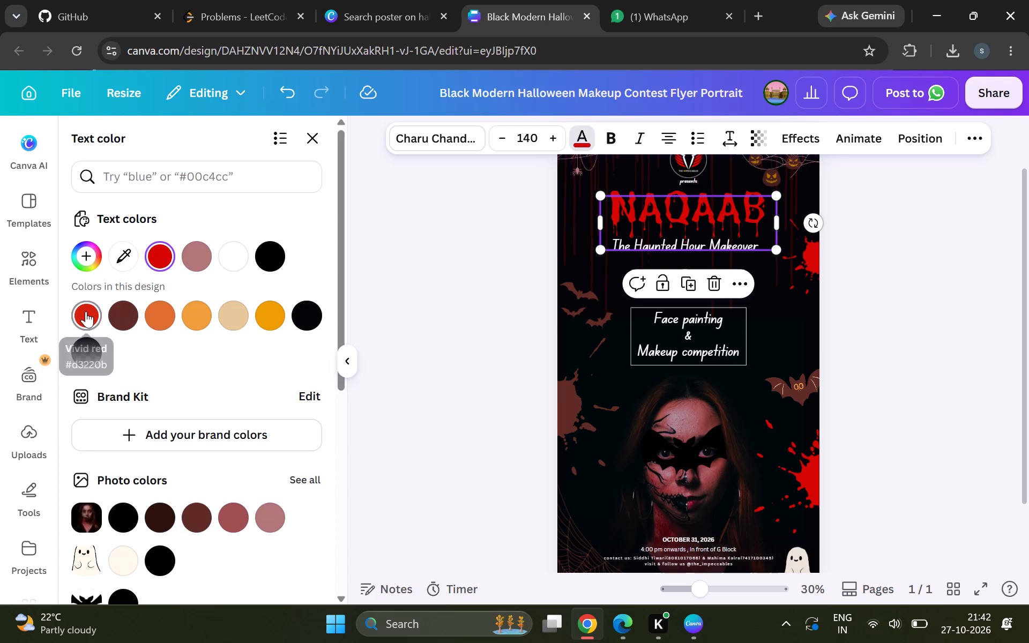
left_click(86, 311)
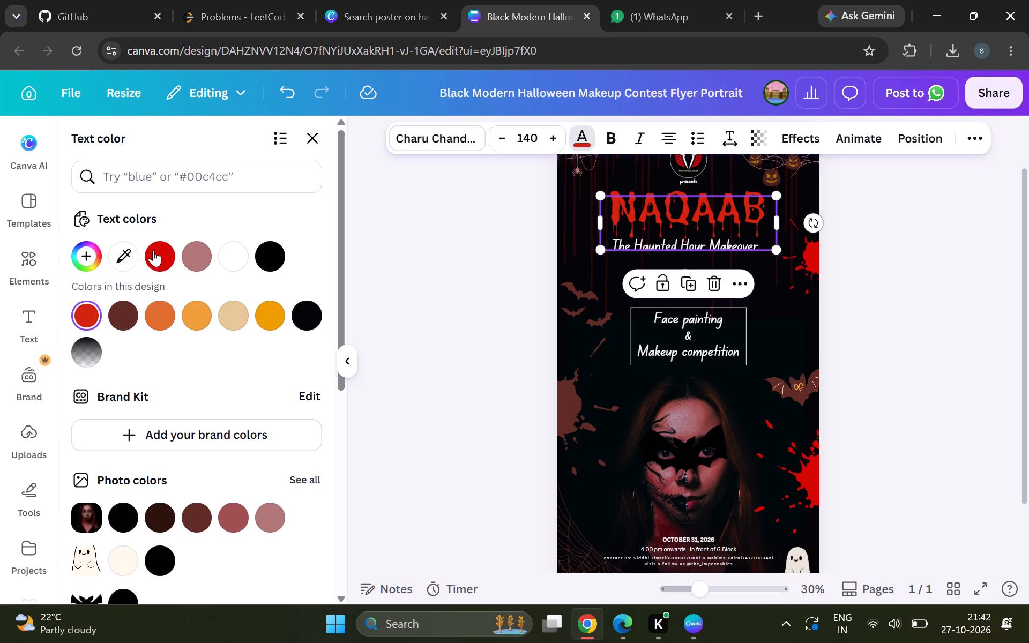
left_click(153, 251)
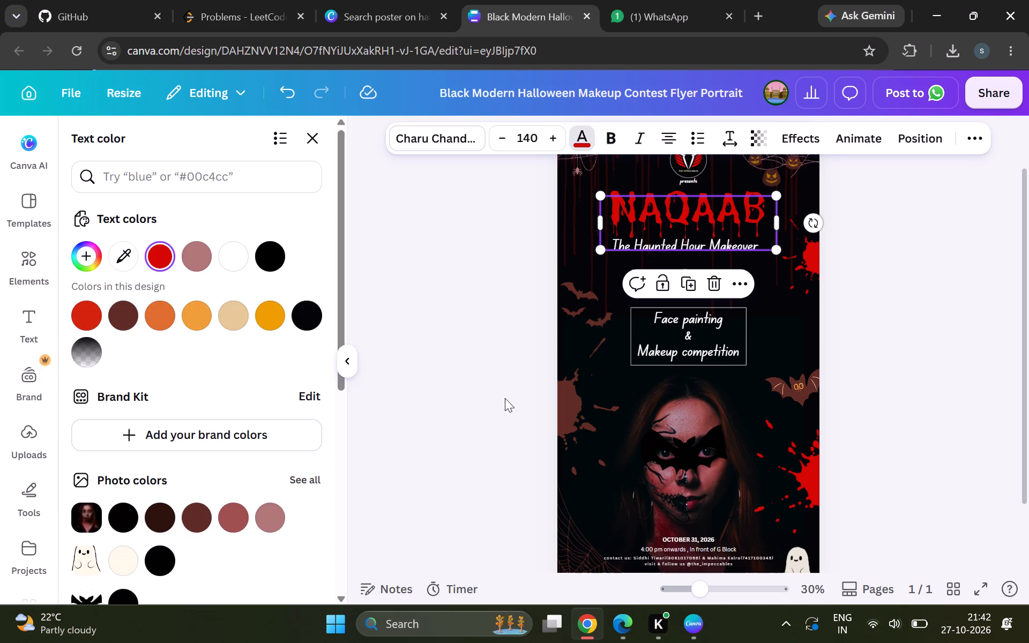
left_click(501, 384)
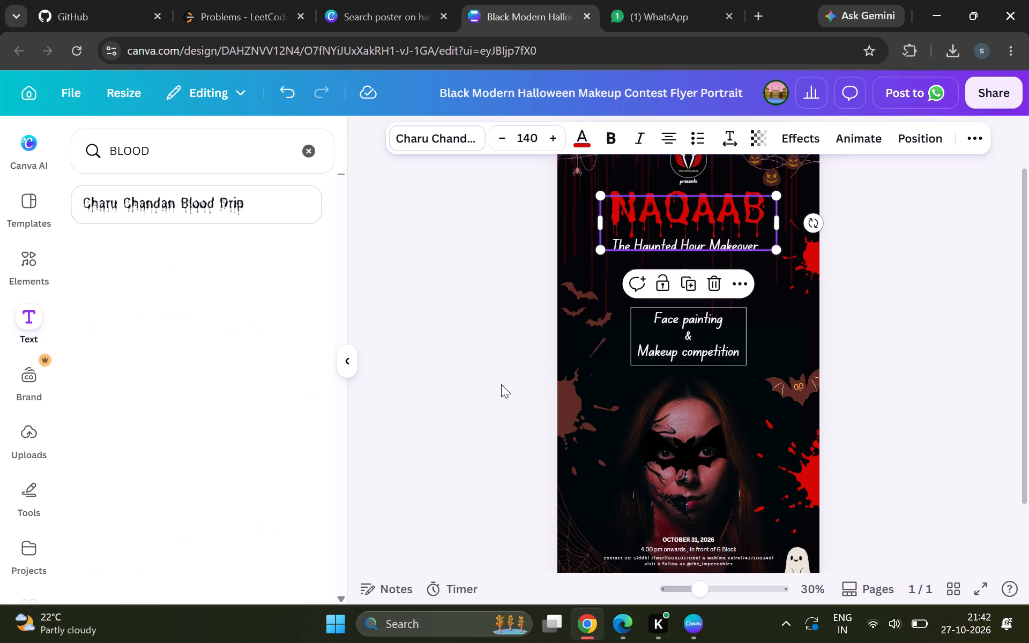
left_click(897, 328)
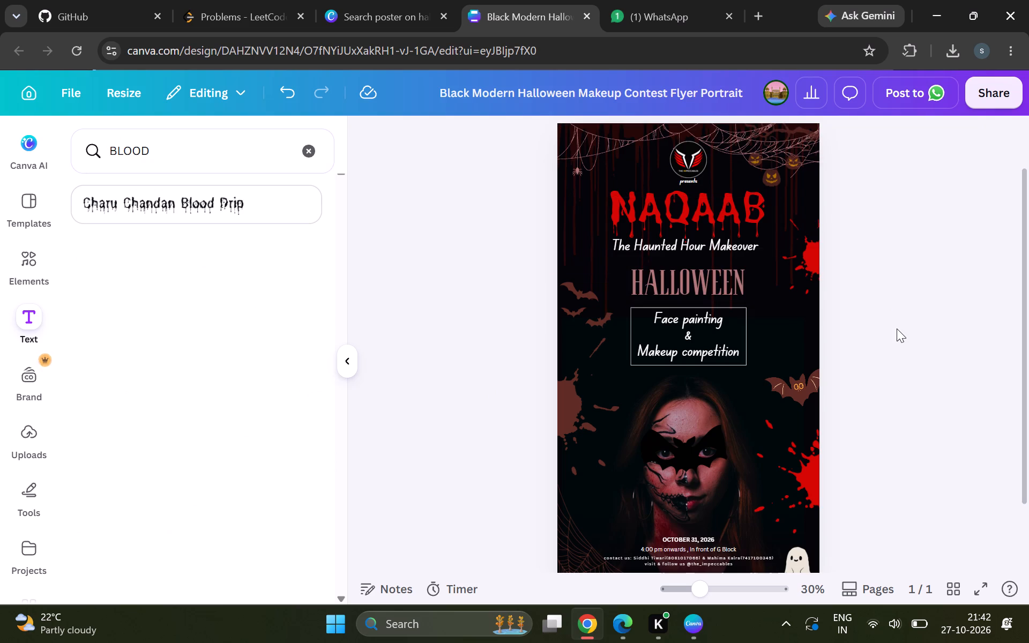
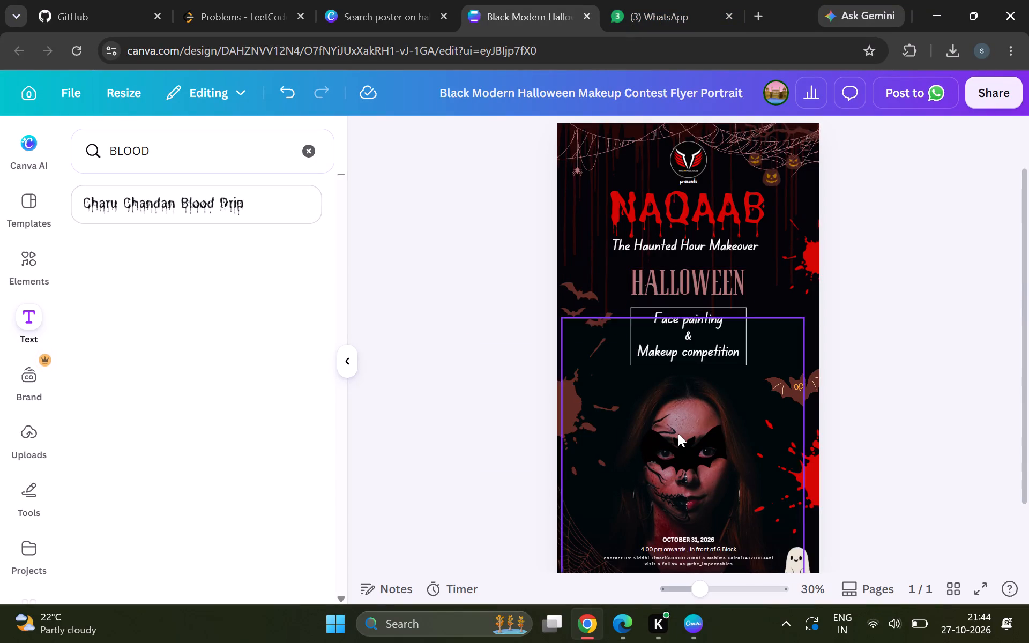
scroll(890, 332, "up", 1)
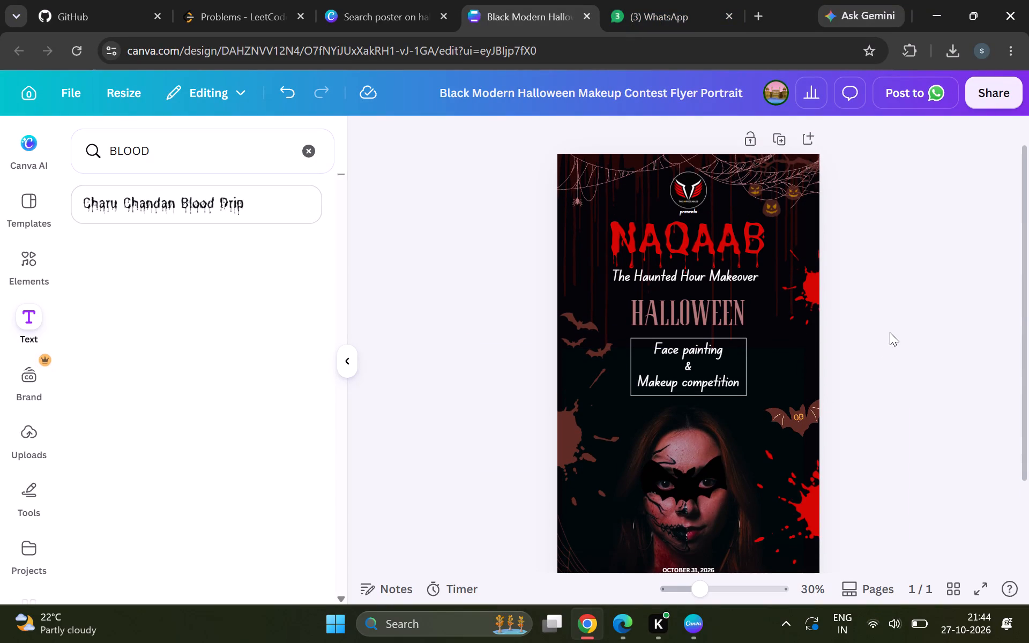
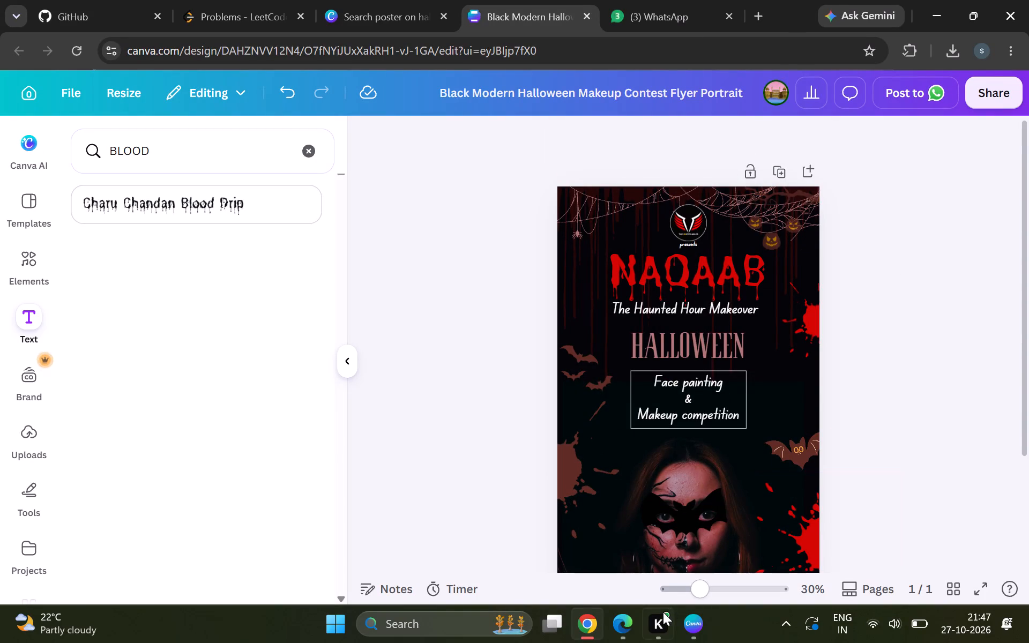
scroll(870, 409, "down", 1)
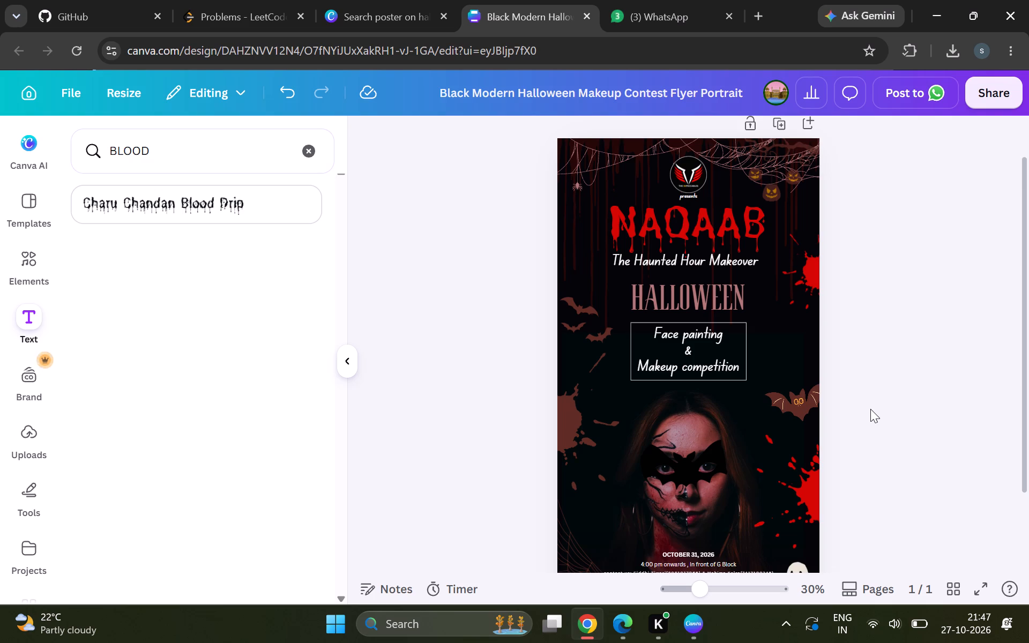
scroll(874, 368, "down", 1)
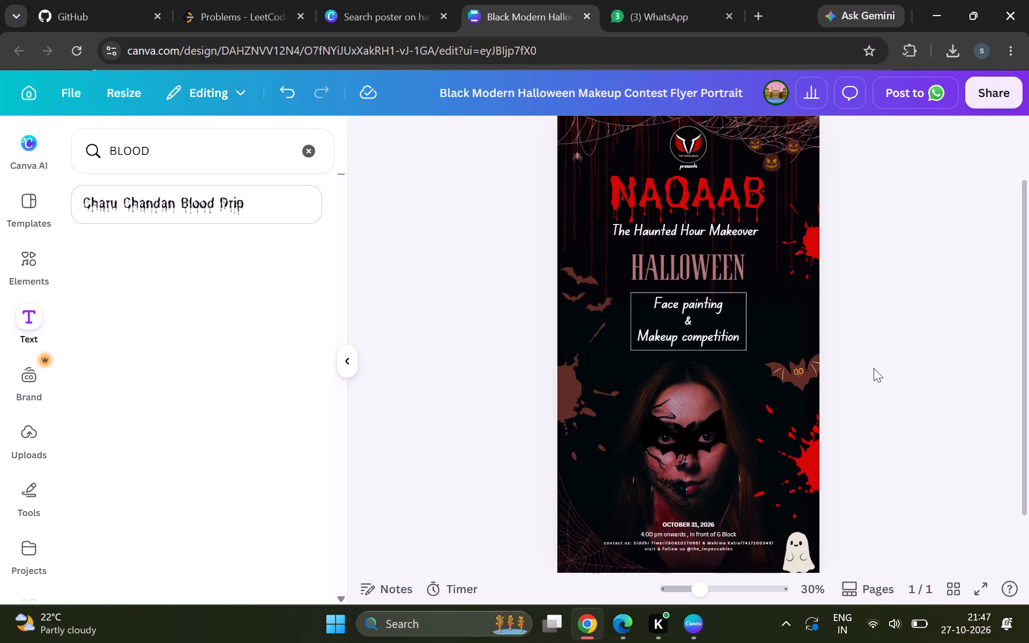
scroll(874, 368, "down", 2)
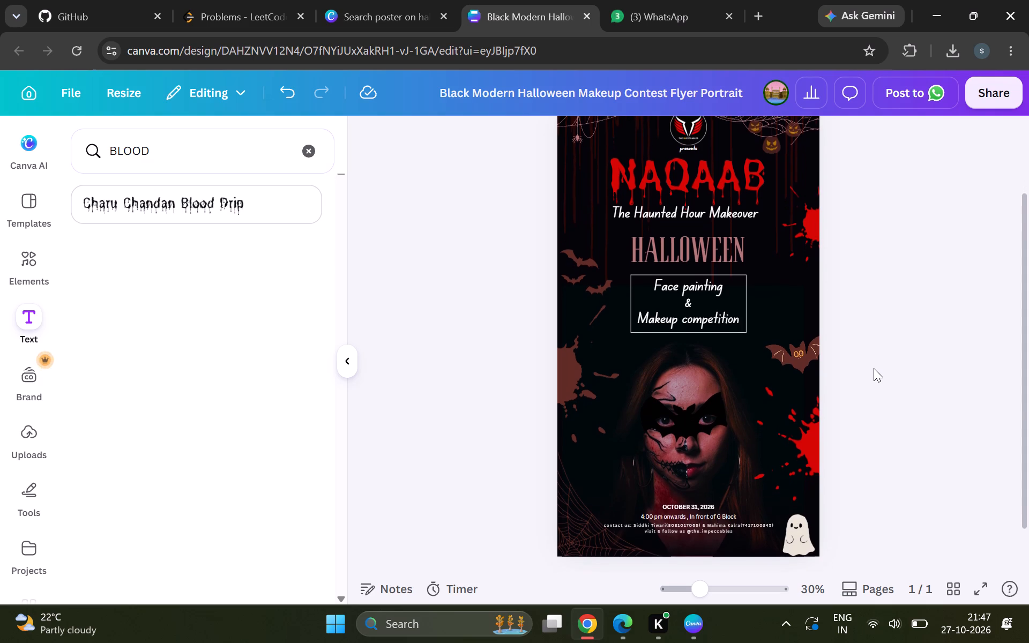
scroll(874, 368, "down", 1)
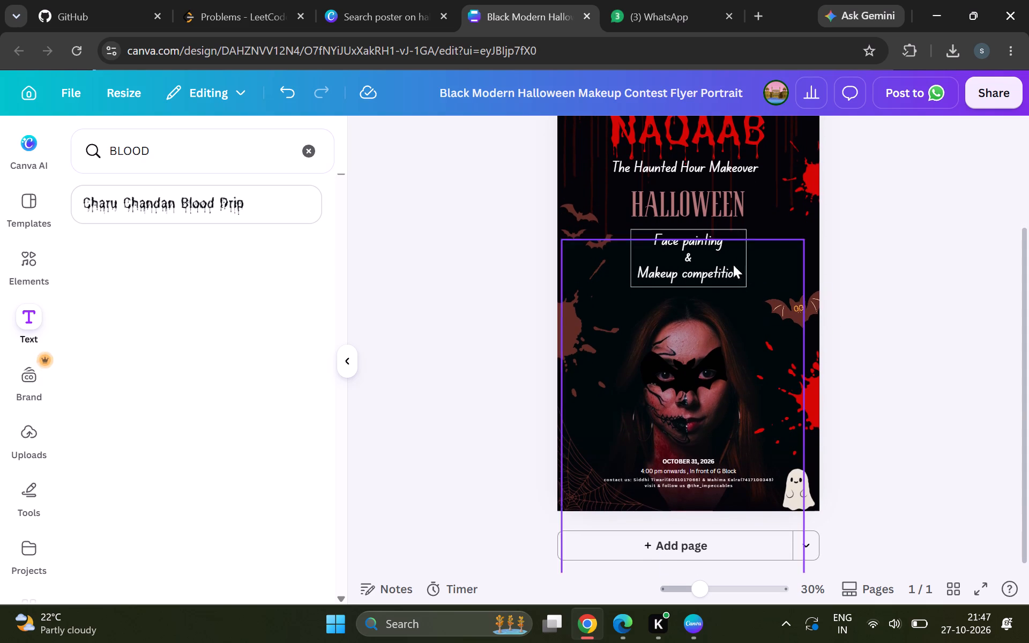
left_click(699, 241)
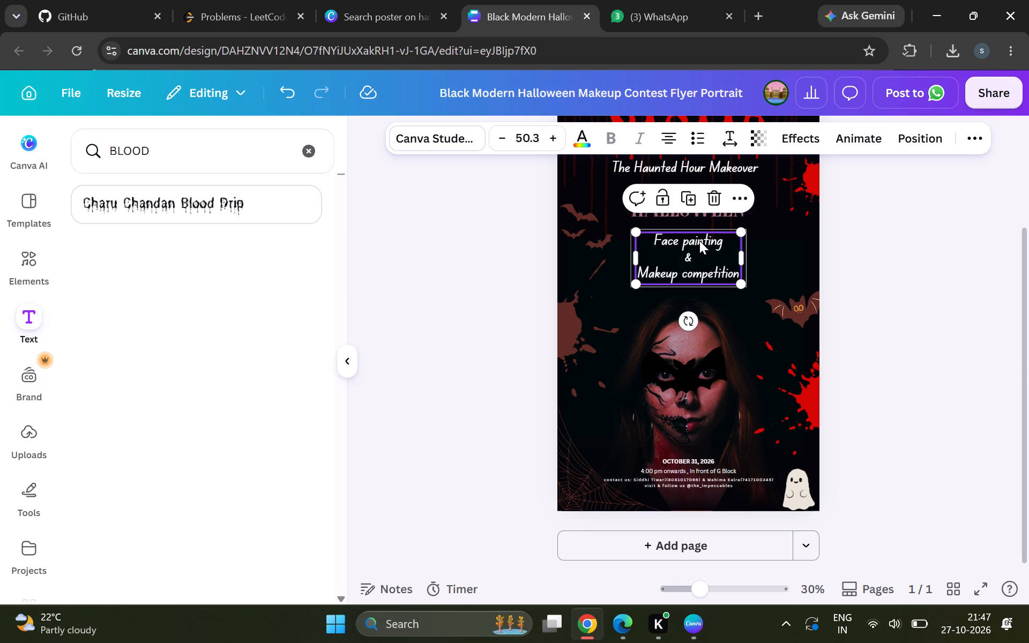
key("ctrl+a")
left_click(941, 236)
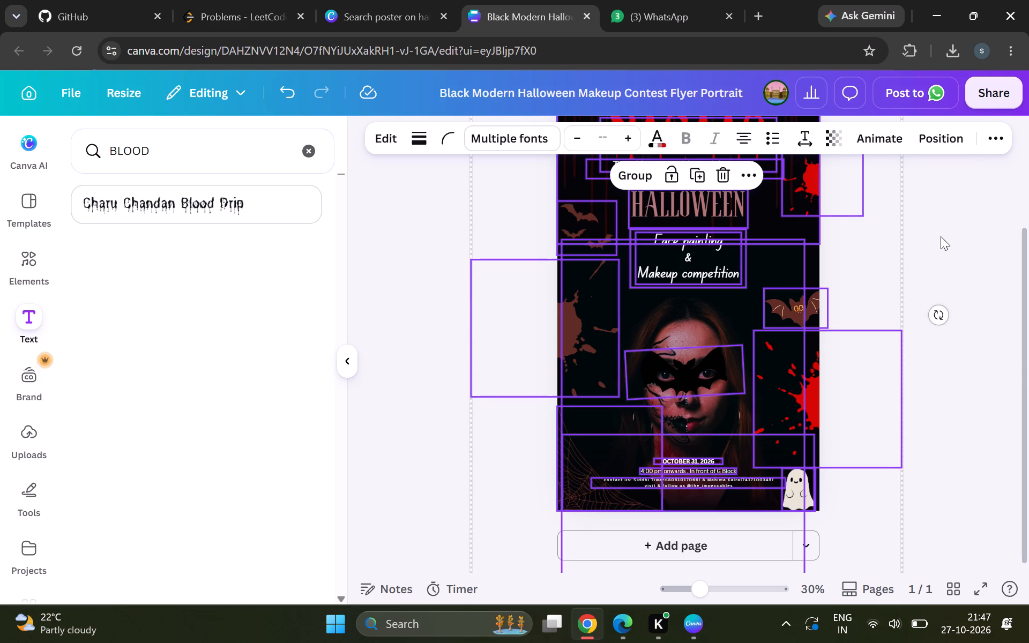
Examine the font and text style options for the "Face painting & Makeup competition" text.
double_click(696, 259)
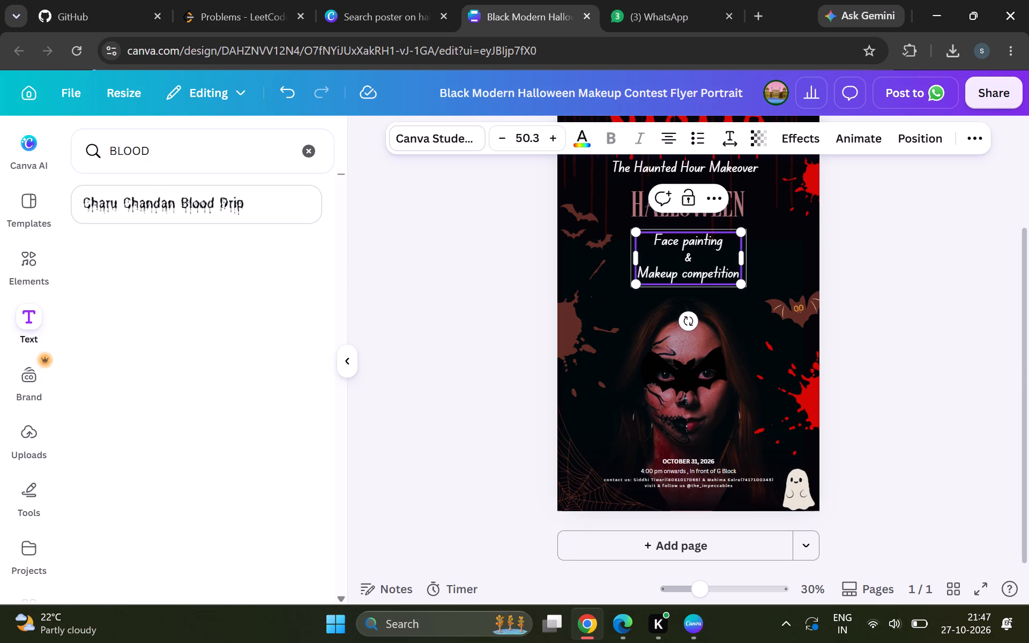
key("ctrl+a")
left_click(438, 144)
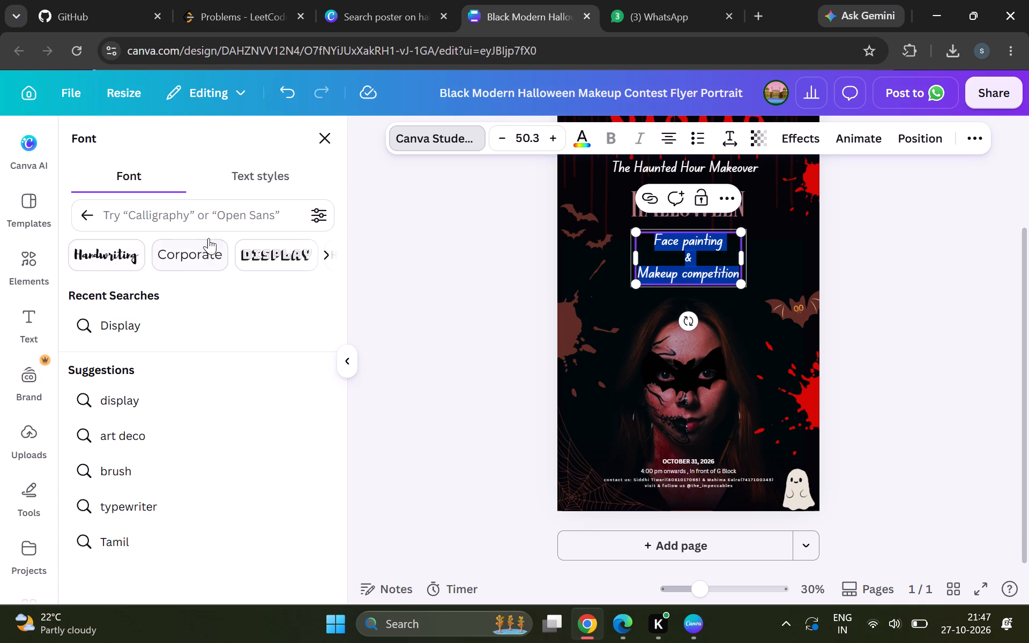
scroll(207, 221, "down", 3)
left_click(284, 173)
scroll(181, 394, "down", 1)
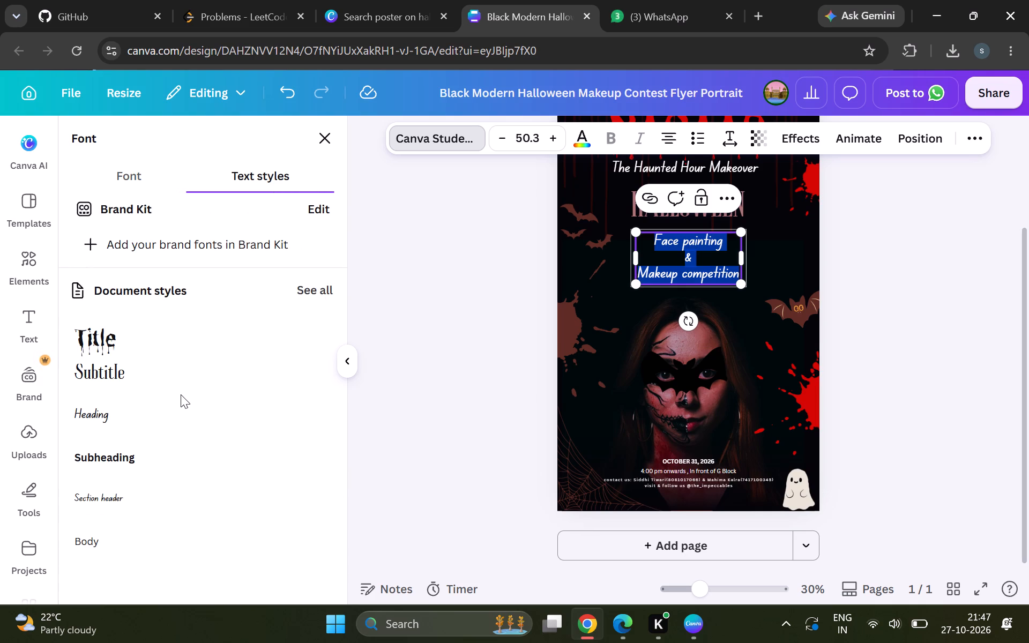
scroll(181, 394, "down", 1)
scroll(126, 466, "down", 1)
scroll(126, 466, "up", 1)
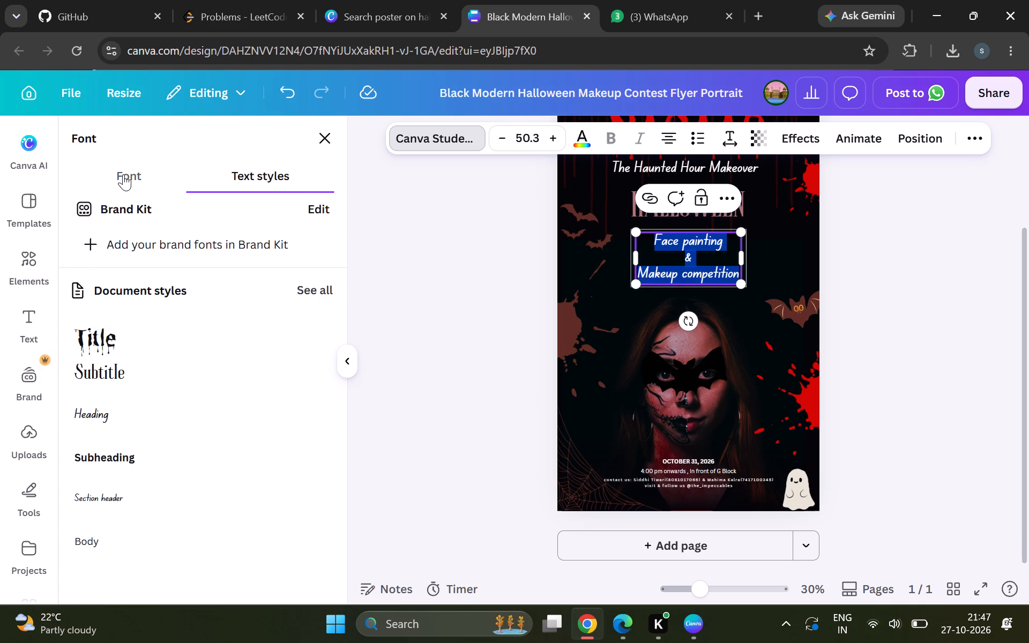
left_click(122, 177)
left_click(259, 183)
left_click(125, 176)
scroll(152, 522, "down", 2)
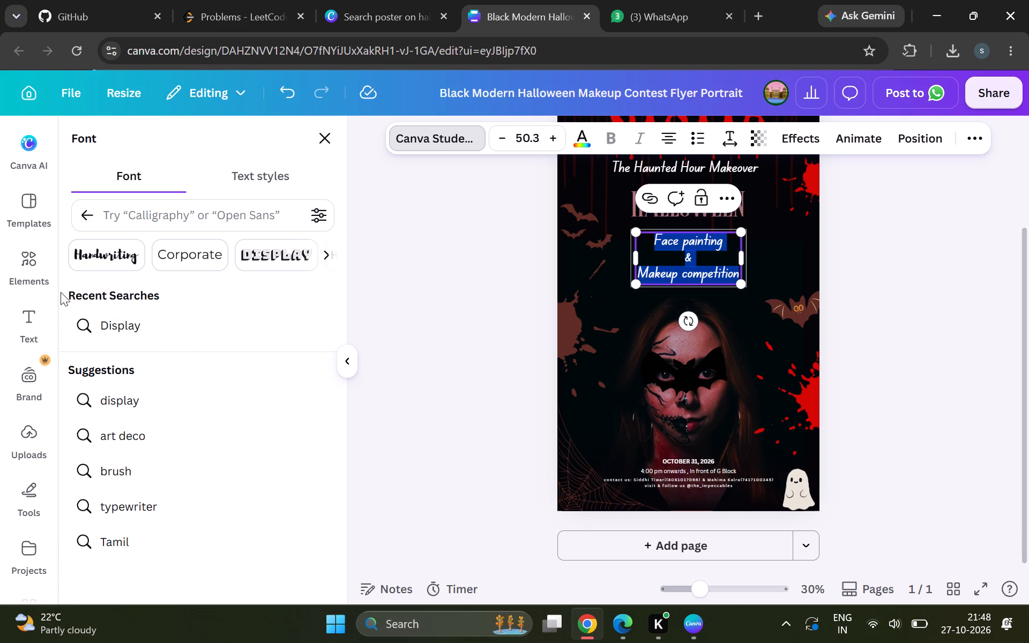
Replace the BLOOD search in the fonts and text combinations library with a search for "spooky".
left_click(36, 325)
left_click(174, 153)
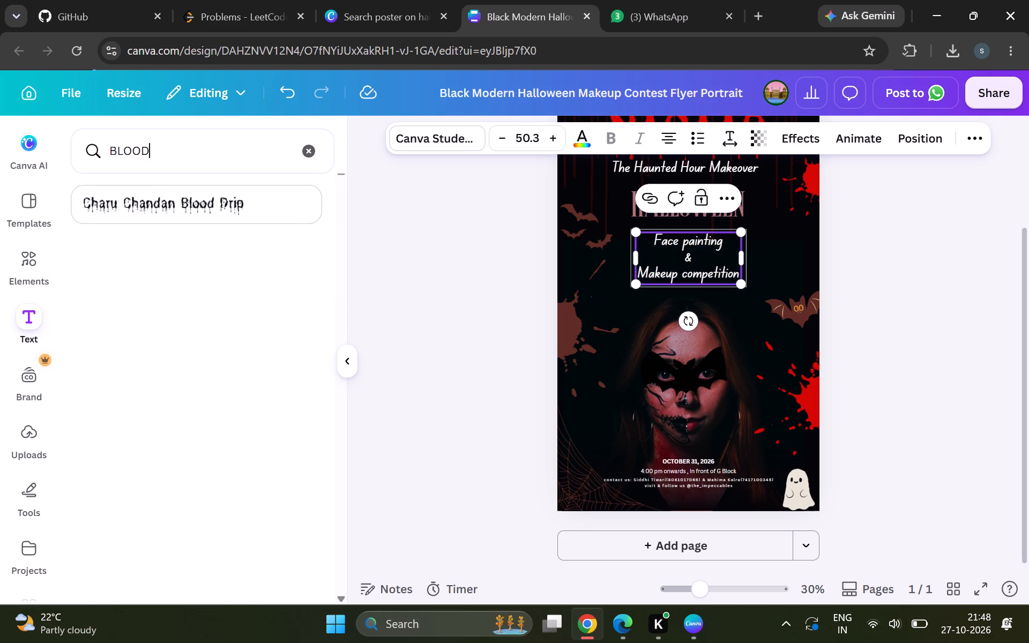
key("BackSpace")
key("BackSpace")
key("BackSpace")
key("BackSpace")
key("BackSpace")
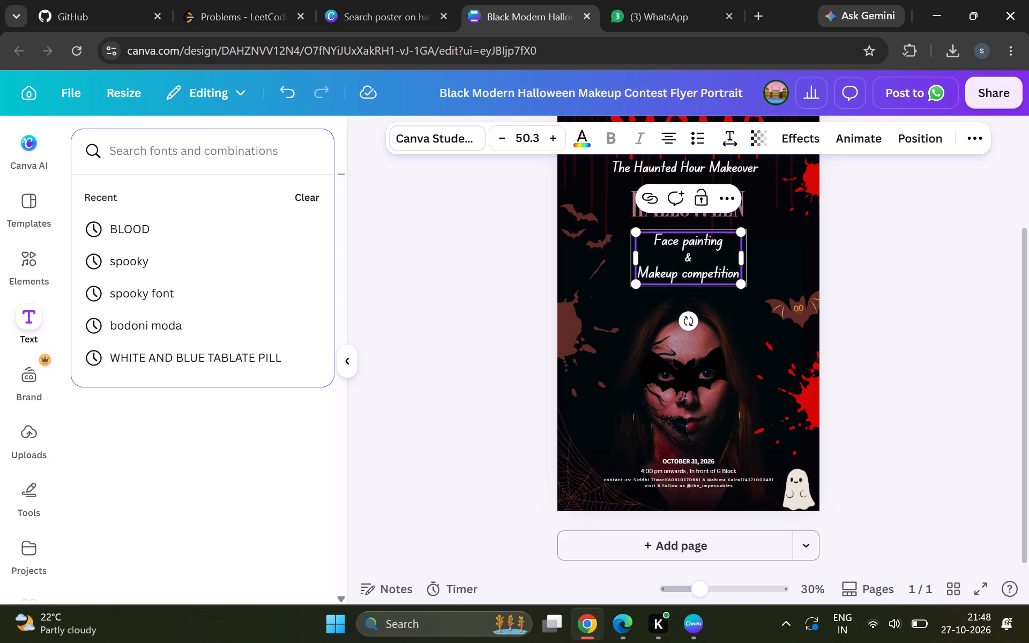
left_click(202, 270)
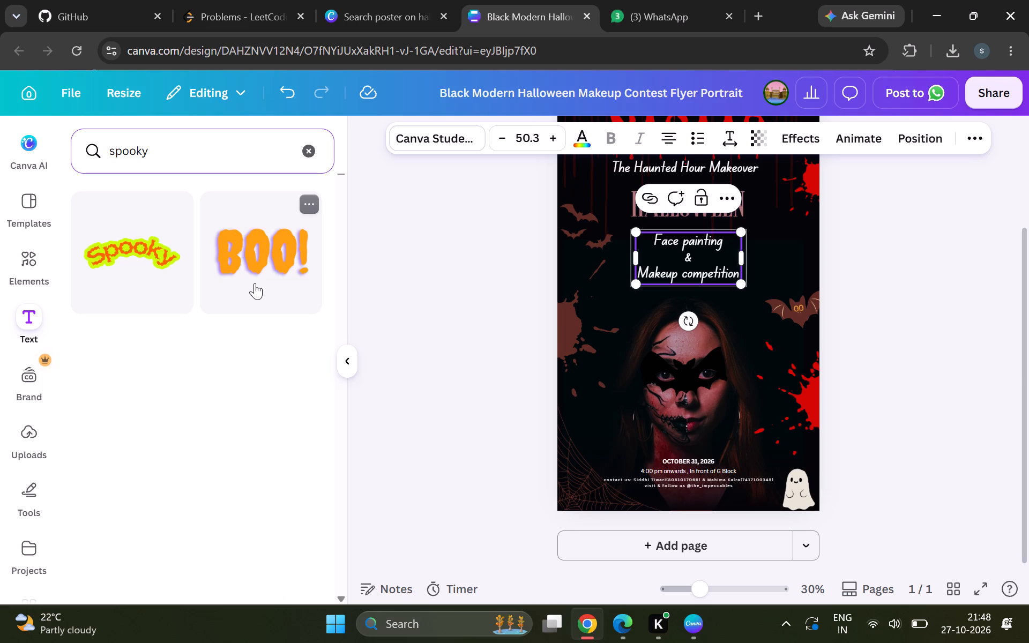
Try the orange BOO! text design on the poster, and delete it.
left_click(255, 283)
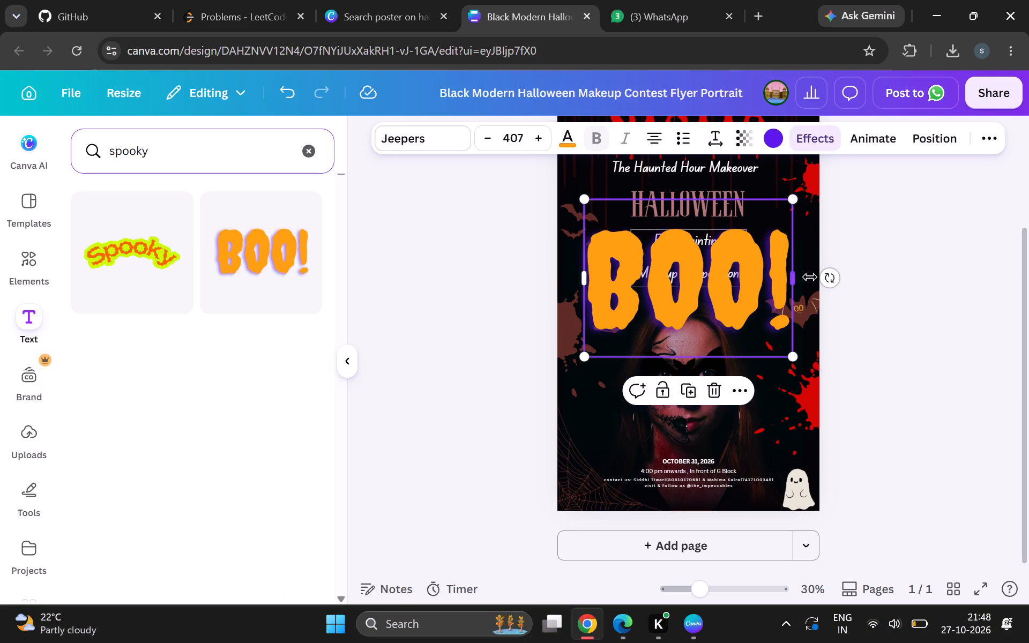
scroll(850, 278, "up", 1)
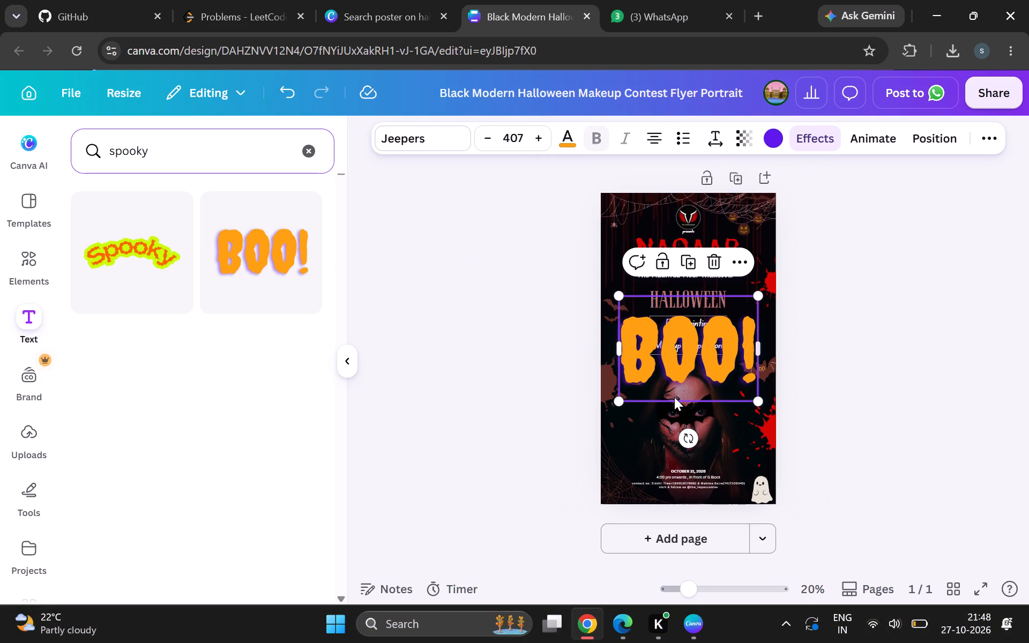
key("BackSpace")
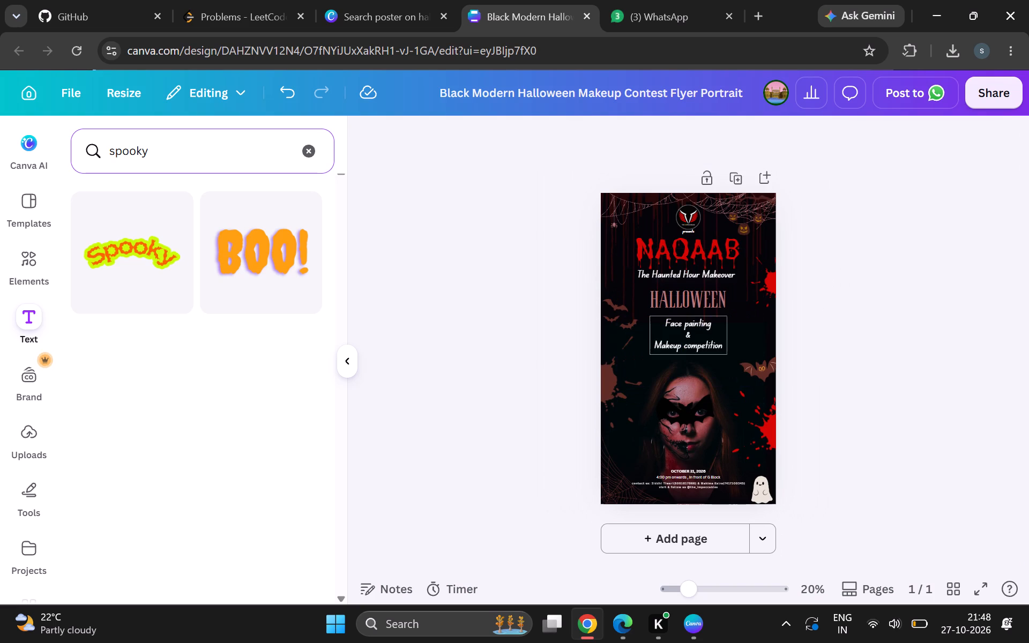
Add the orange BOO! text design to the poster.
left_click(258, 270)
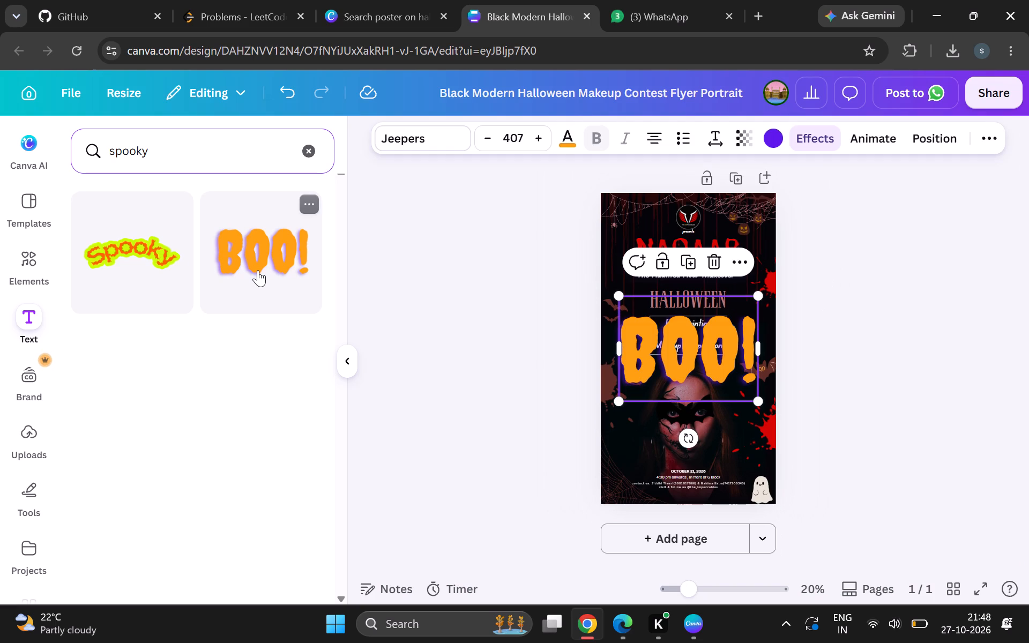